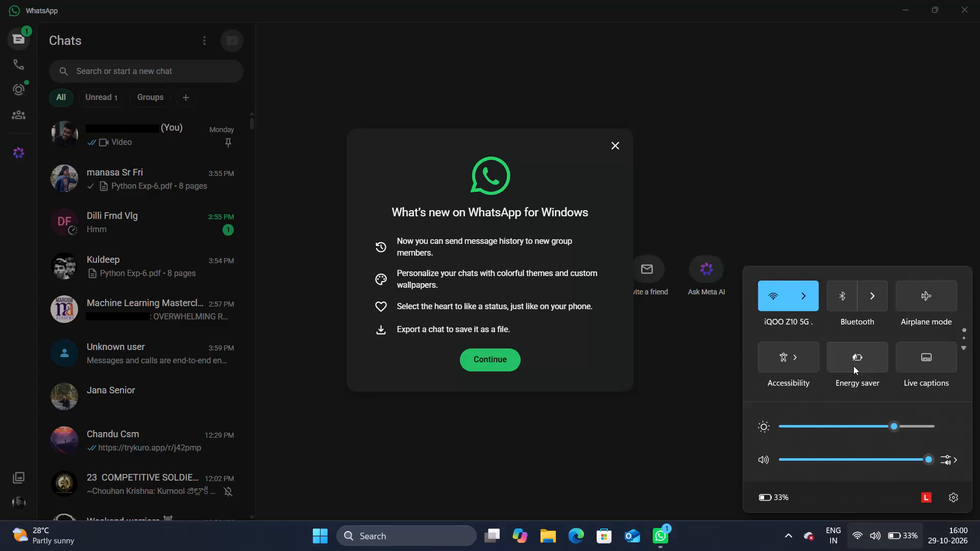
Turn on Energy saver in the Windows quick settings.
click(853, 366)
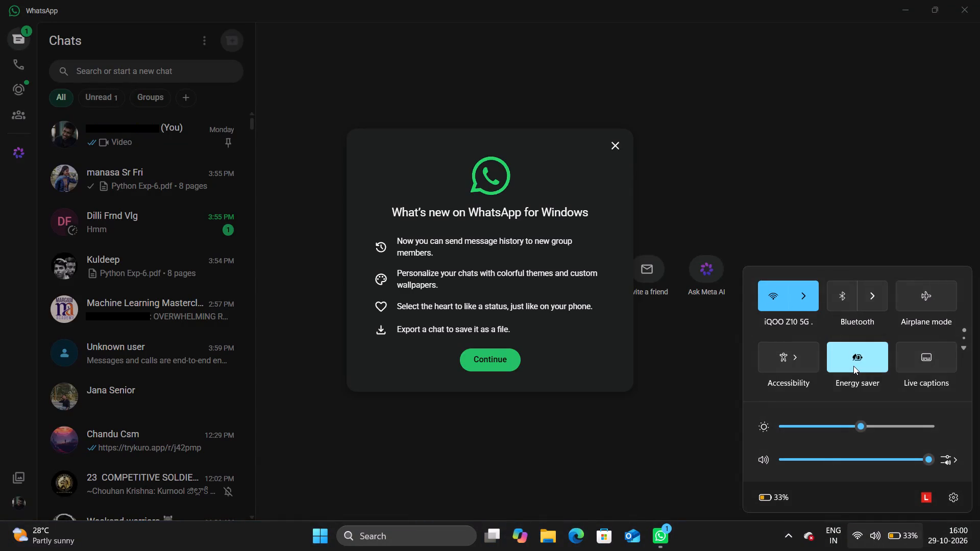
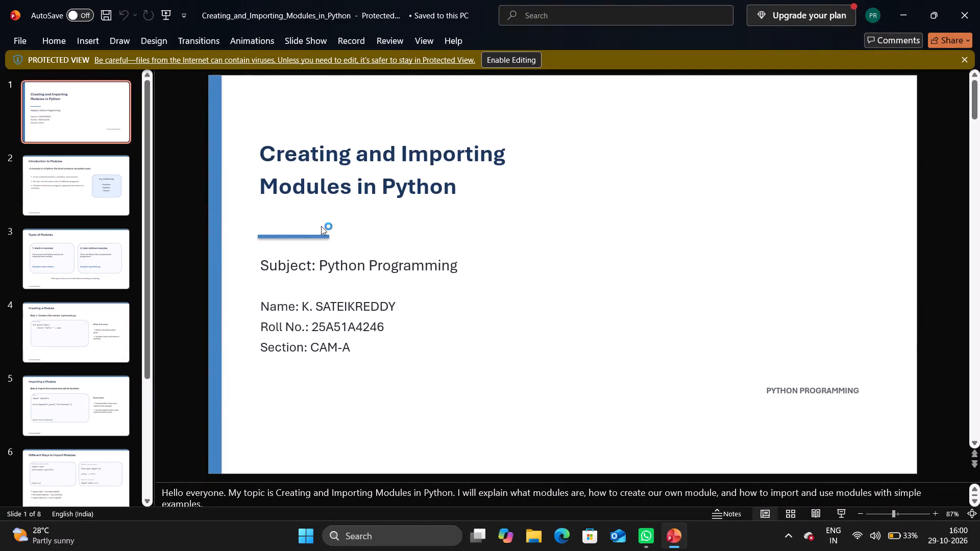
Enable editing for the protected Creating and Importing Modules in Python presentation.
click(505, 58)
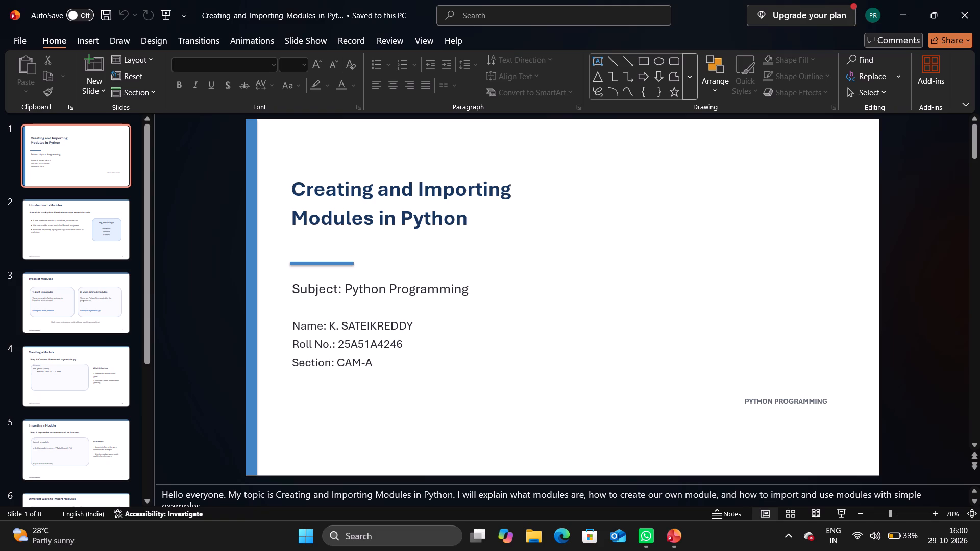
Change the last two digits of the roll number on the title slide to 27.
click(405, 343)
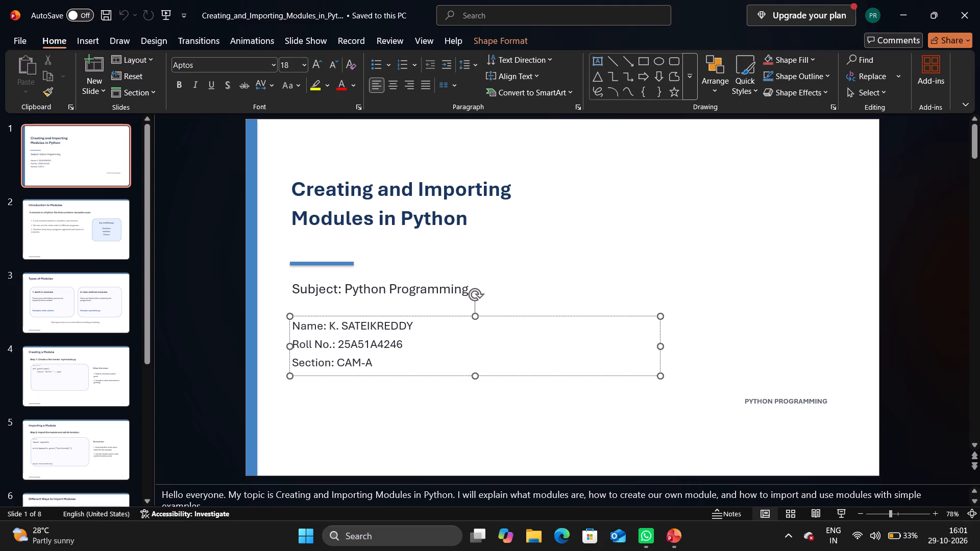
key(BackSpace)
key(BackSpace)
key(2)
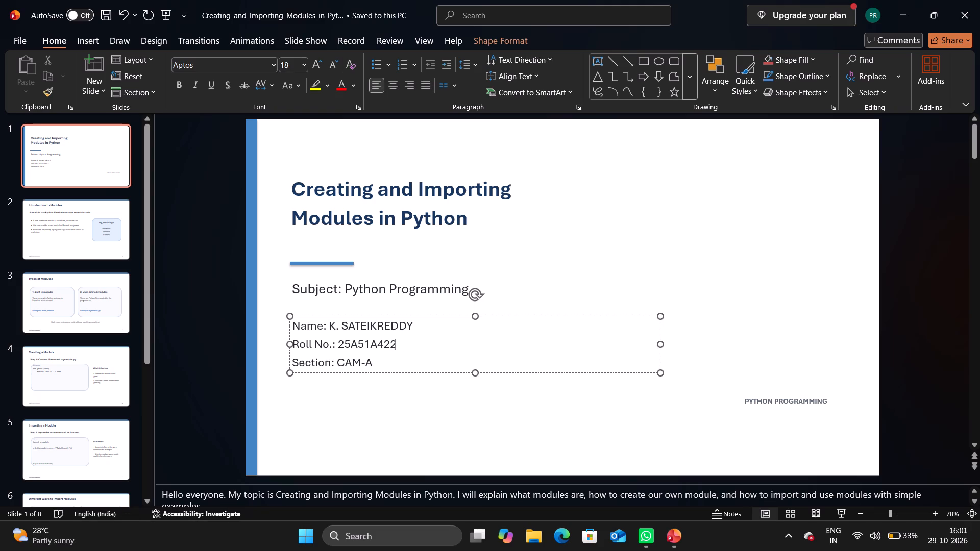
key(7)
click(558, 273)
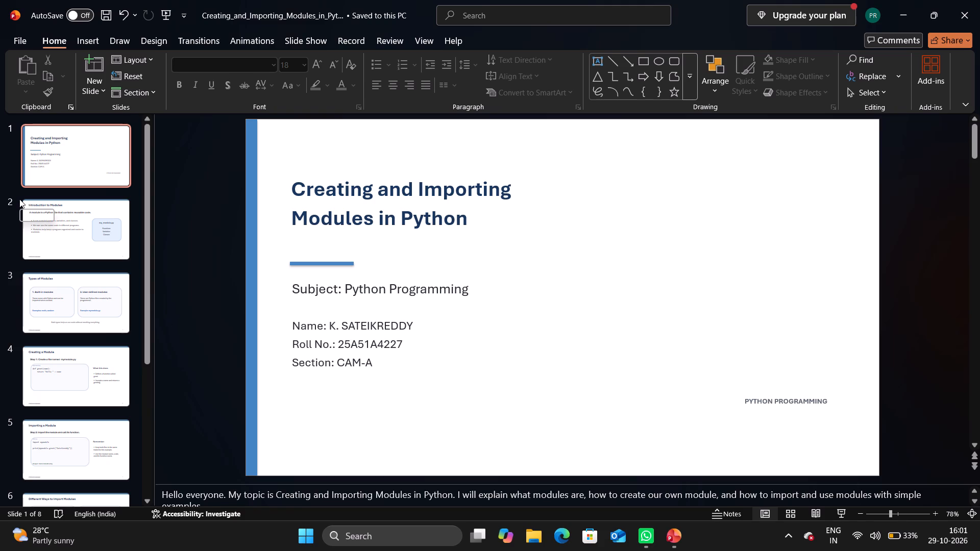
Look through the remaining slides of the presentation up to the closing thank-you slide.
key(Down)
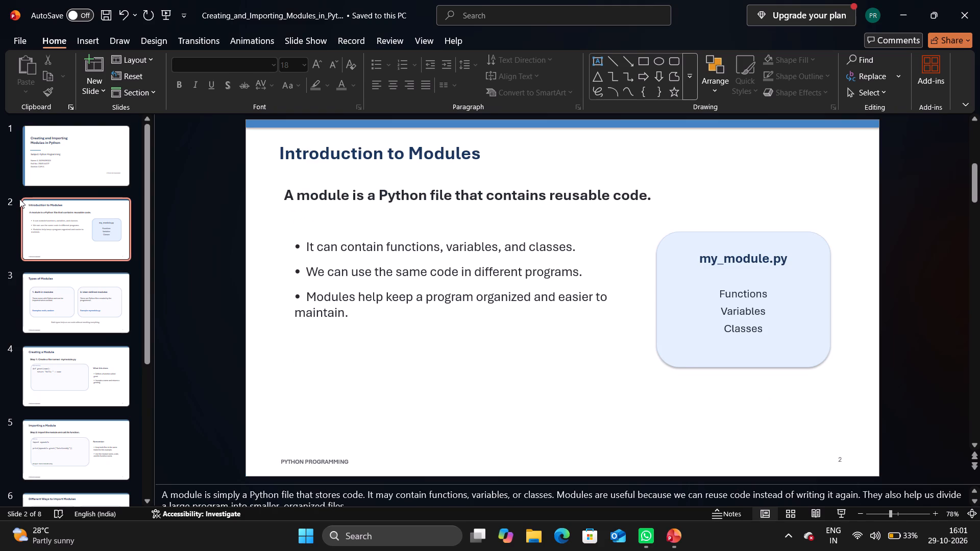
key(Down)
key(Down)
key(Down)
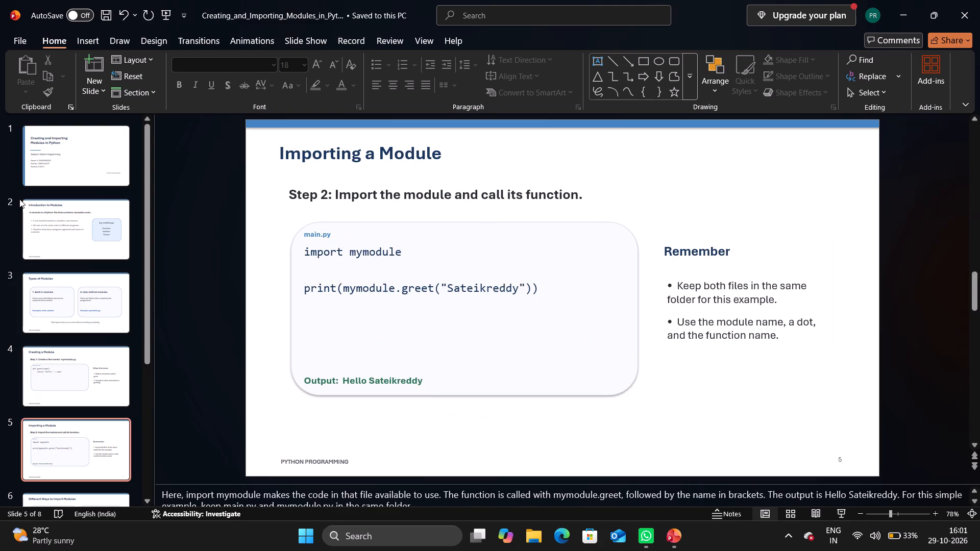
key(Down)
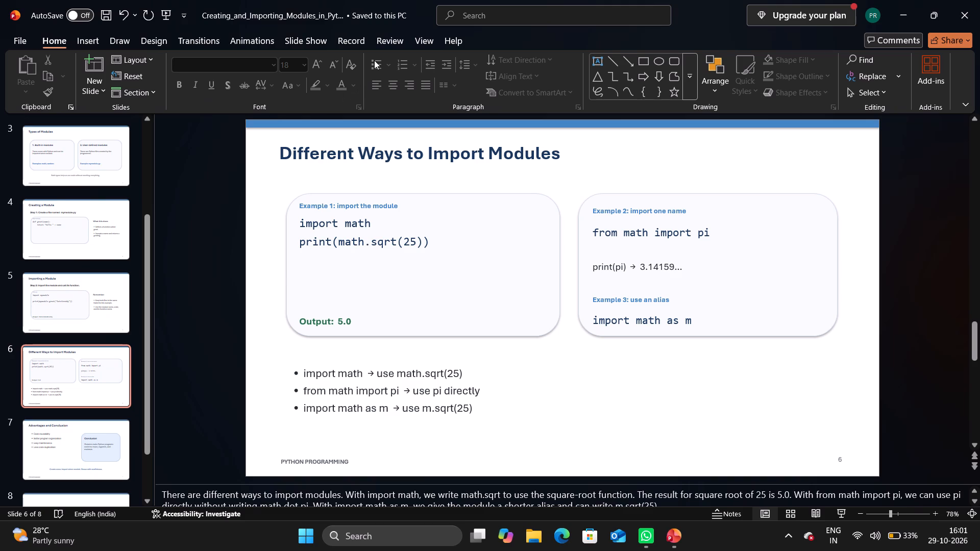
click(355, 45)
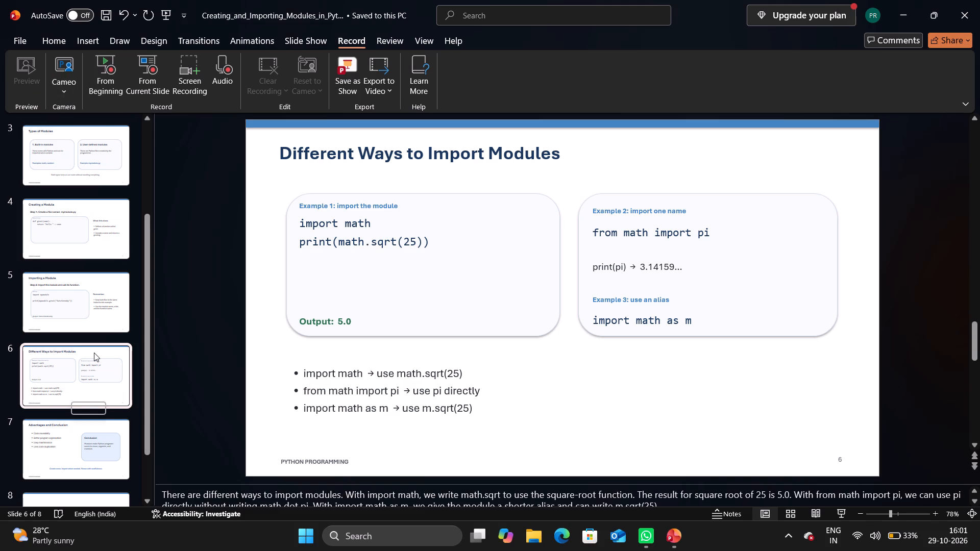
scroll(94, 353, down, 8)
scroll(94, 353, up, 1)
key(Down)
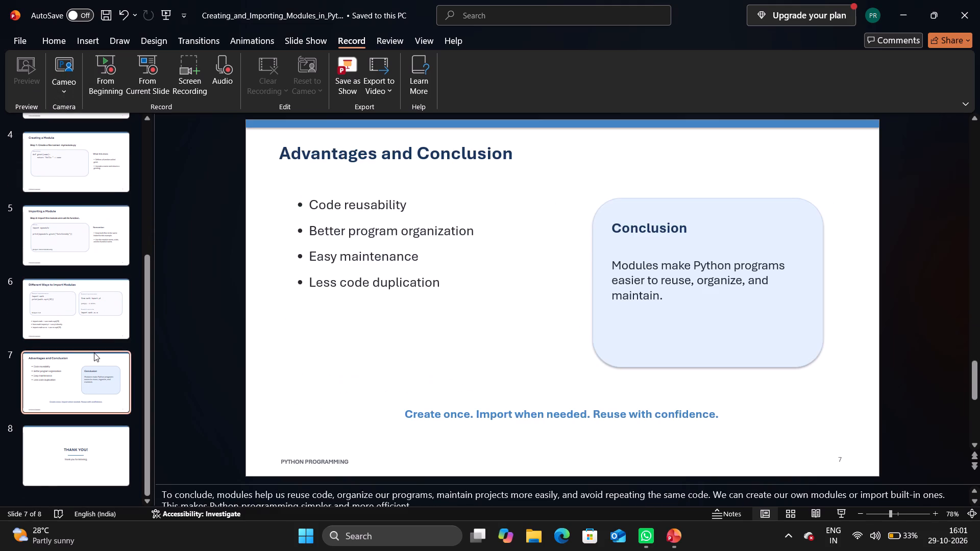
key(Down)
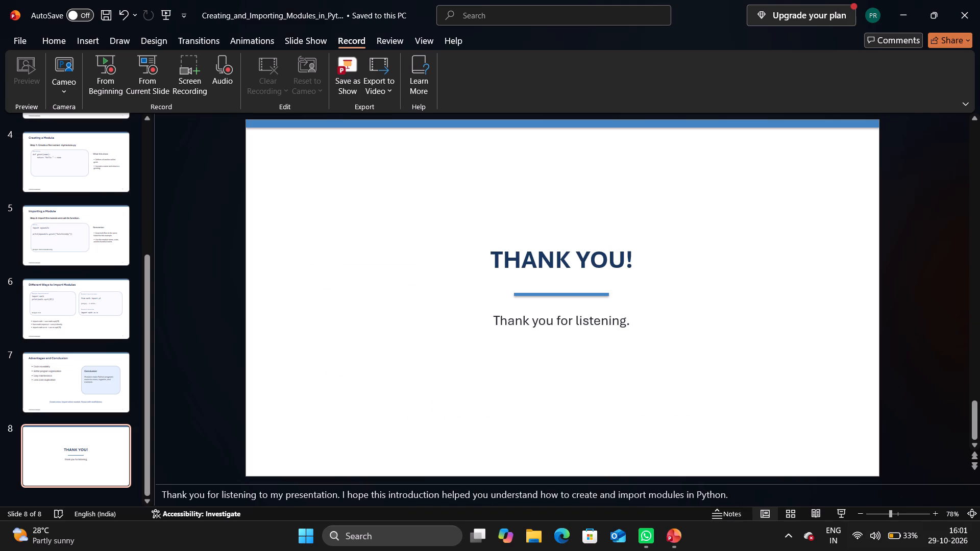
Delete the text "Thank you for listening." beneath the heading on the closing slide.
click(572, 323)
double_click(681, 318)
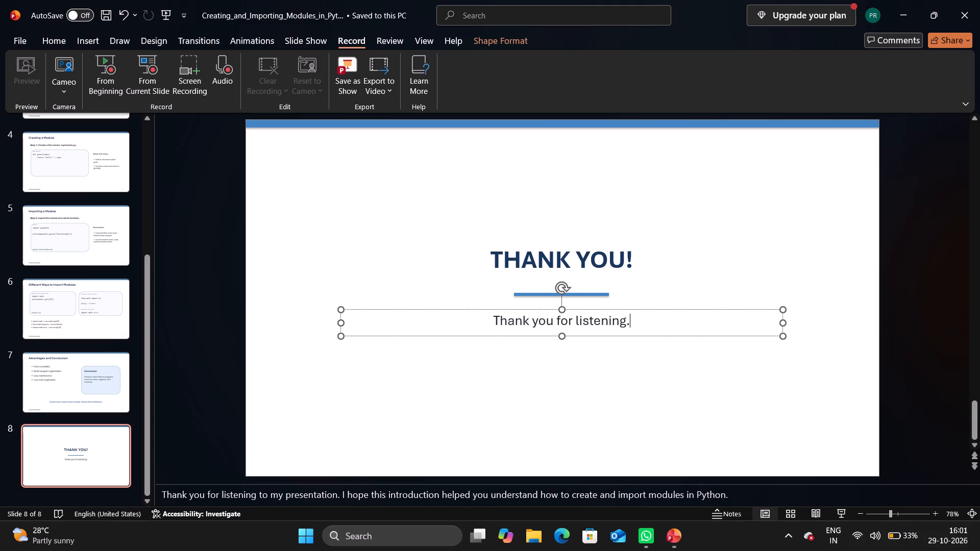
key(BackSpace)
key(BackSpace)
key(BackSpace)
key(BackSpace)
key(BackSpace)
key(BackSpace)
key(BackSpace)
key(BackSpace)
key(BackSpace)
key(BackSpace)
key(BackSpace)
key(BackSpace)
key(BackSpace)
key(BackSpace)
key(BackSpace)
key(BackSpace)
key(BackSpace)
key(BackSpace)
key(BackSpace)
key(BackSpace)
key(BackSpace)
key(BackSpace)
key(BackSpace)
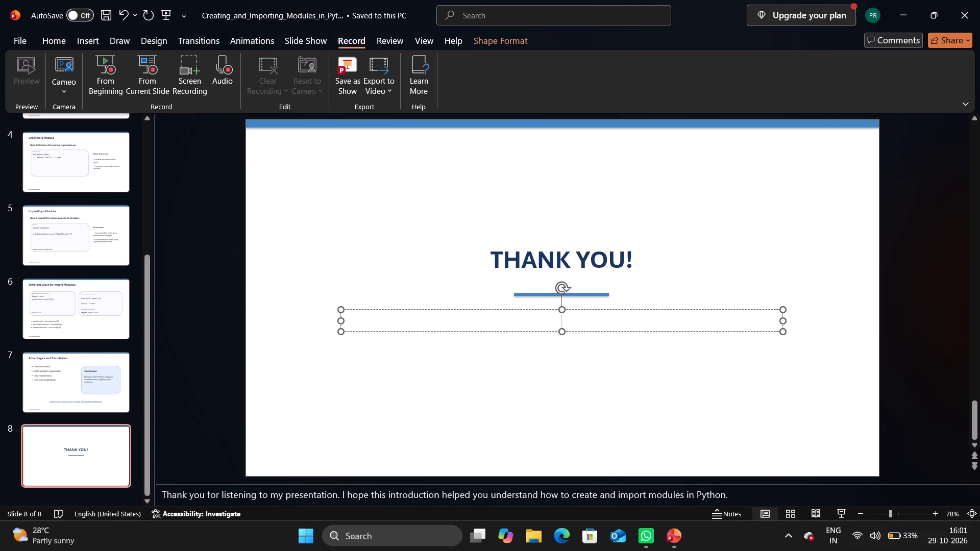
click(682, 308)
click(704, 211)
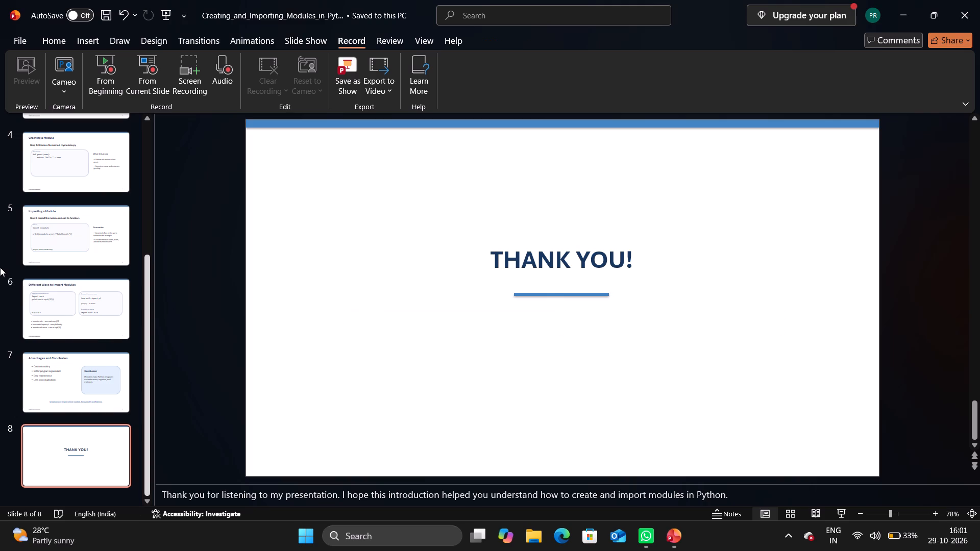
Insert a camera cameo on the title slide only and apply the rectangular shadowed camera style to it.
scroll(107, 265, up, 6)
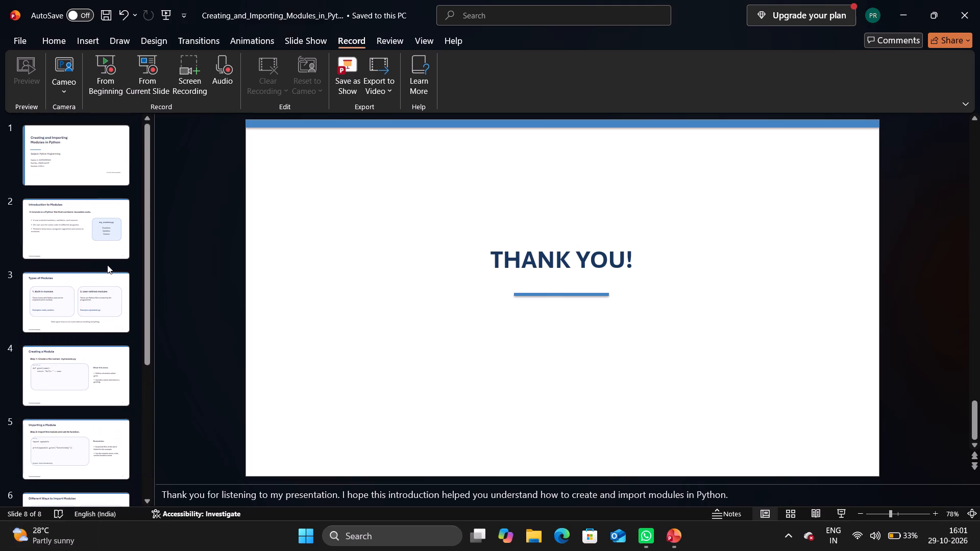
click(90, 160)
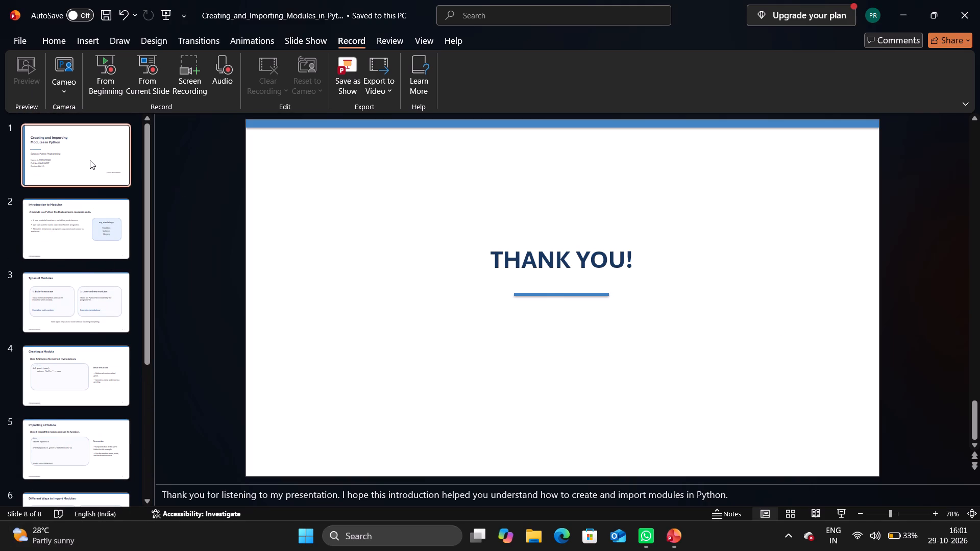
scroll(90, 160, up, 2)
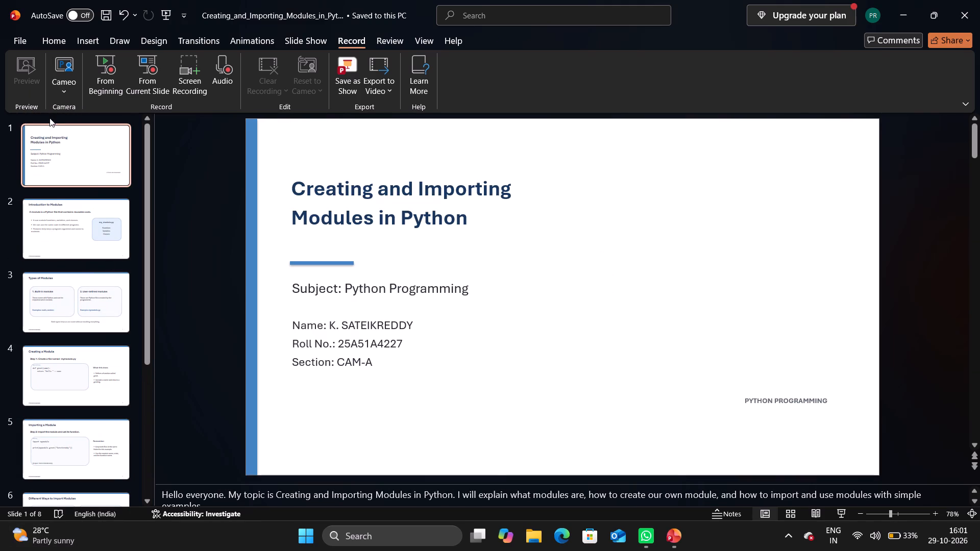
click(60, 83)
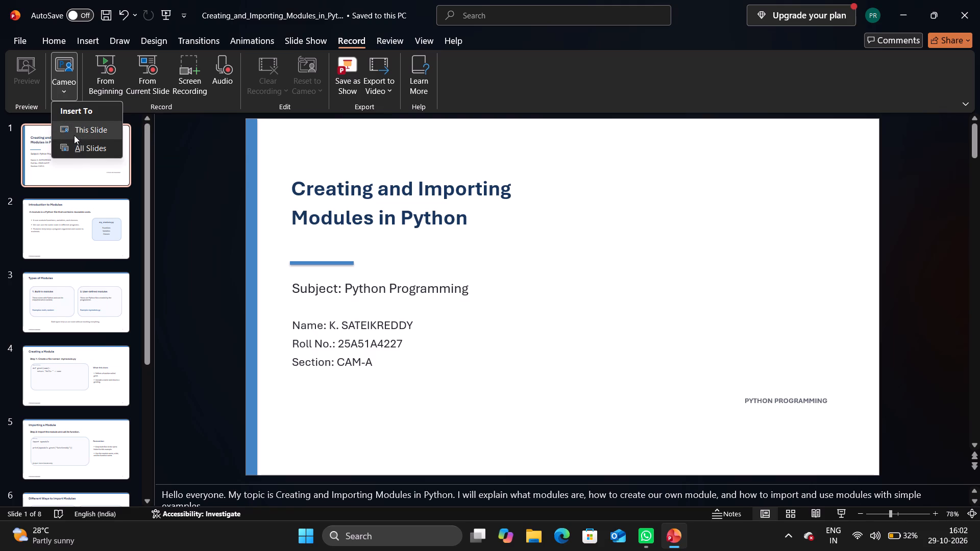
click(73, 133)
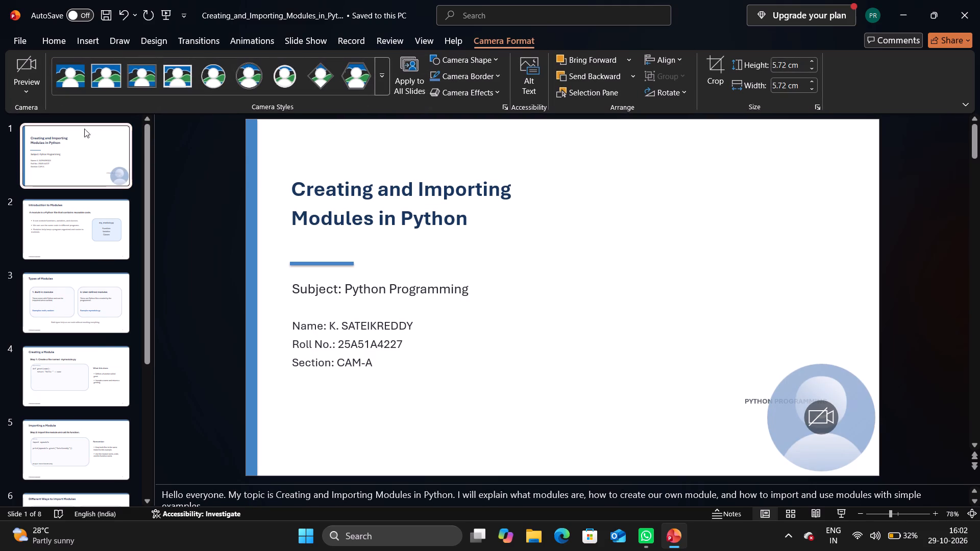
click(142, 79)
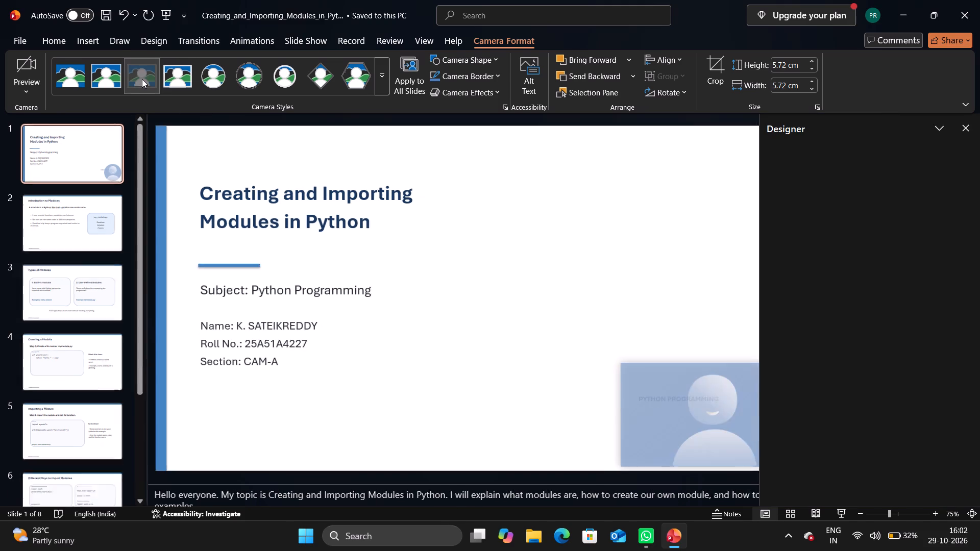
Move the cameo into the title slide's upper-right corner and shrink it to about 3.43 cm high by 6.1 cm wide.
drag(619, 435, 664, 285)
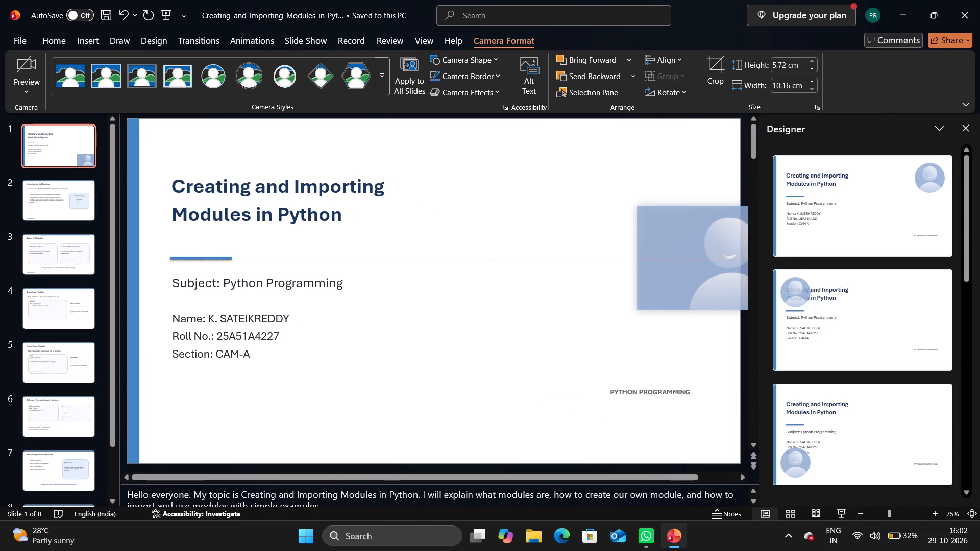
drag(664, 285, 579, 201)
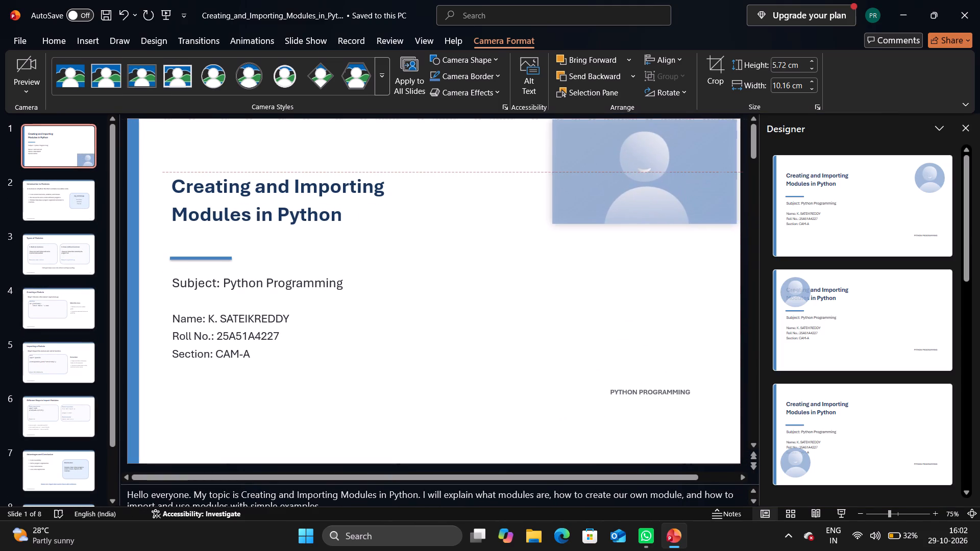
drag(579, 201, 583, 202)
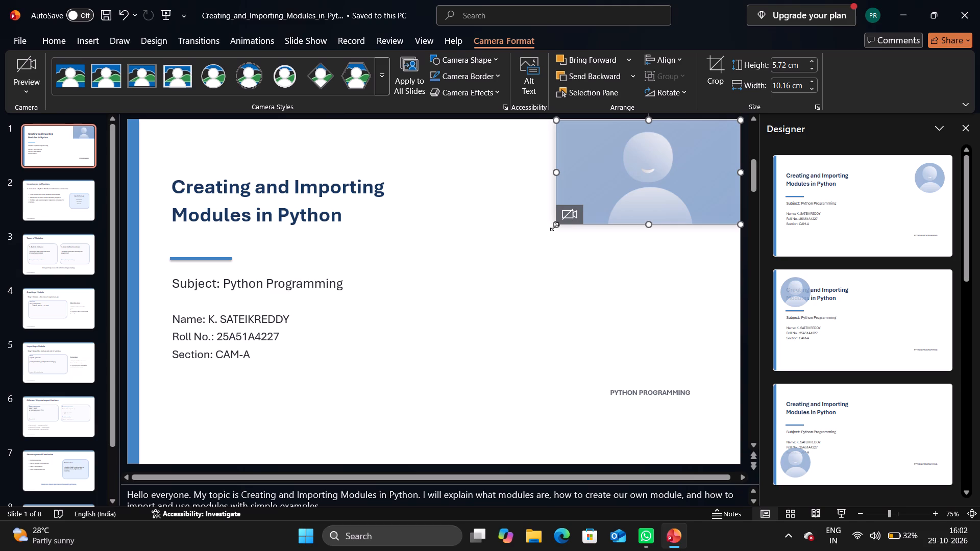
drag(554, 227, 599, 194)
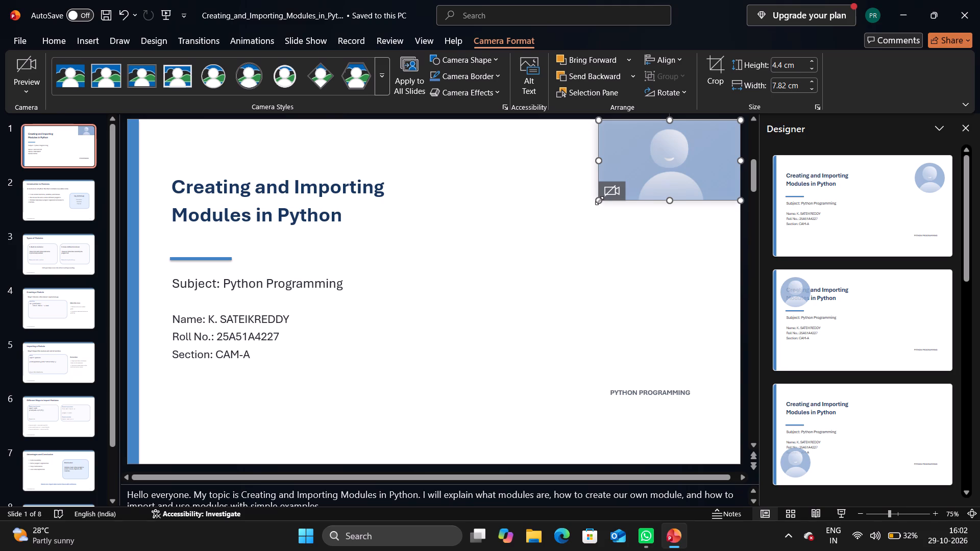
drag(599, 201, 631, 184)
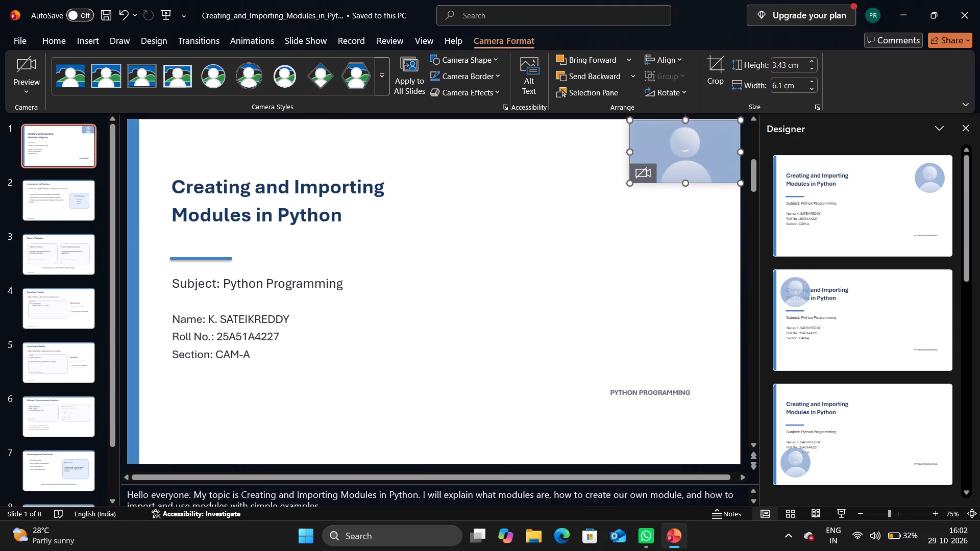
click(550, 177)
click(586, 378)
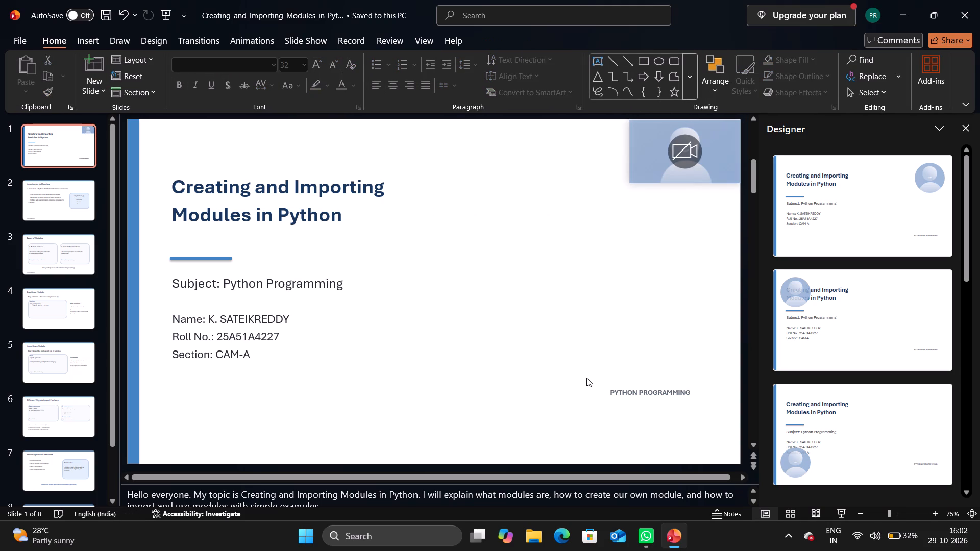
Delete the "PYTHON PROGRAMMING" text box from the title slide.
click(652, 390)
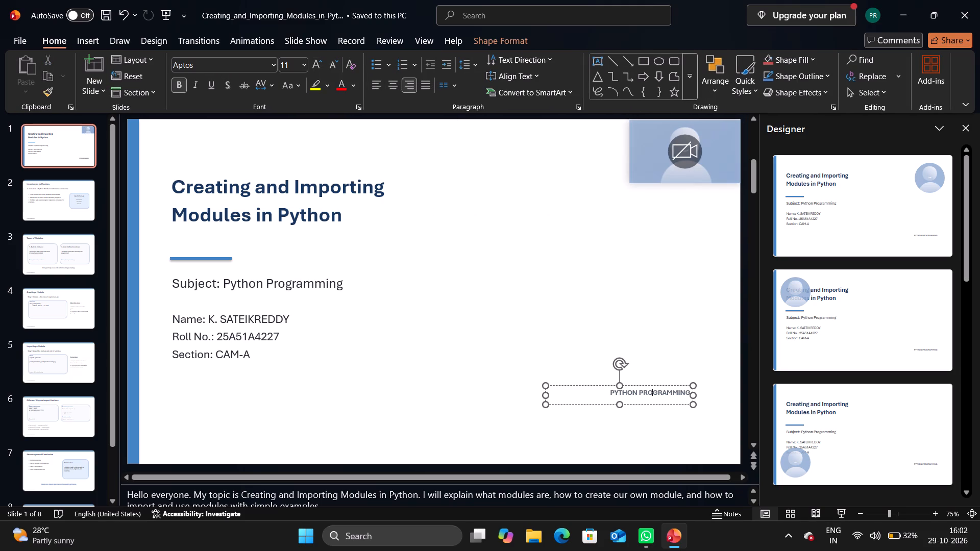
double_click(658, 406)
key(BackSpace)
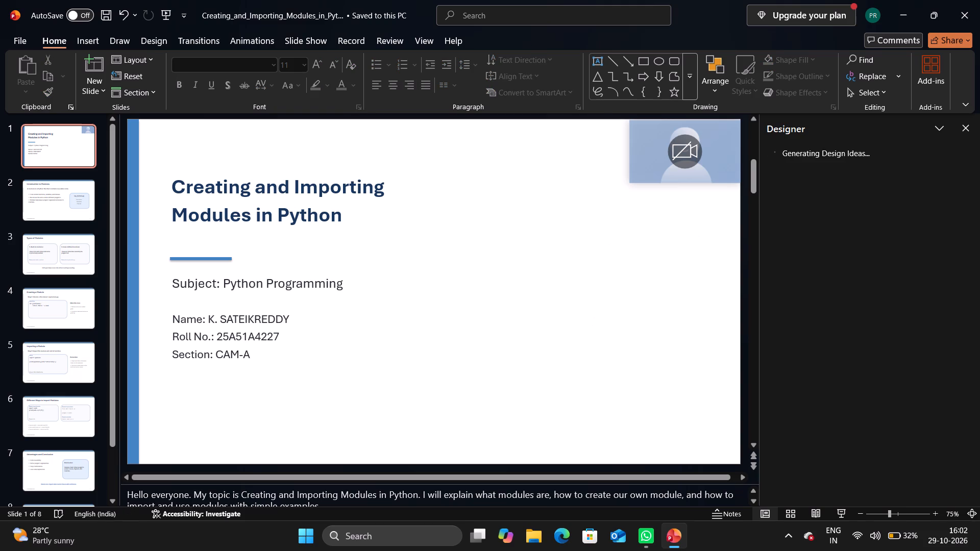
Check the slides following the title slide for the same "PYTHON PROGRAMMING" label, returning to slide 1.
key(Down)
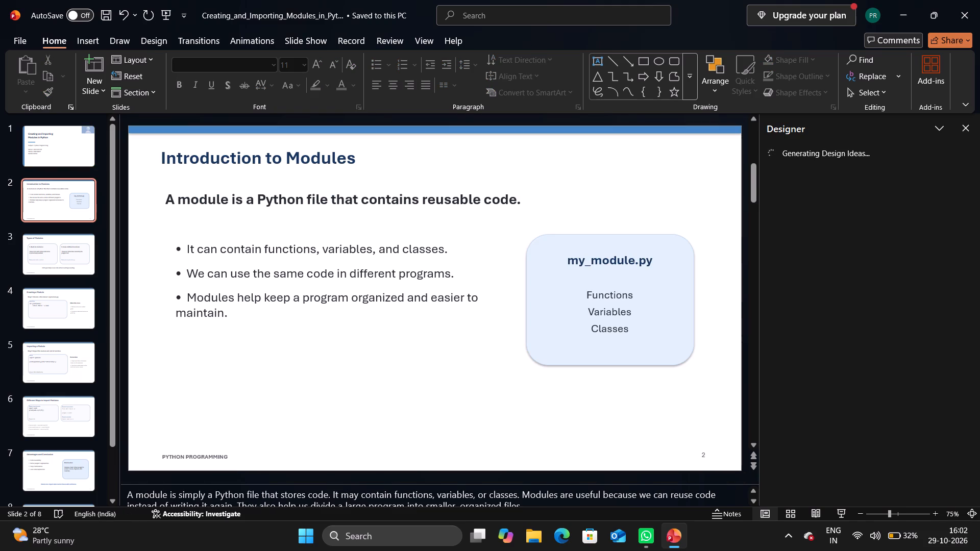
key(Down)
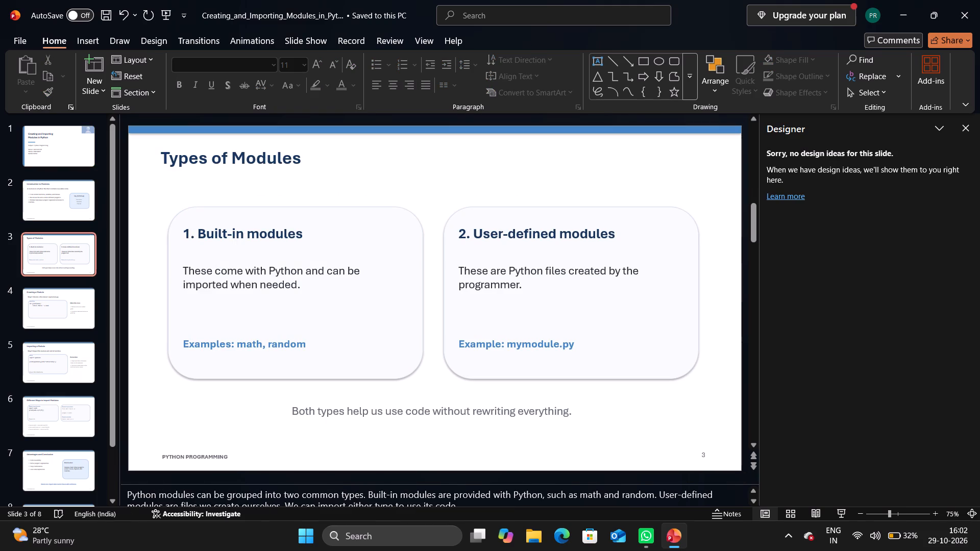
key(Down)
key(Down)
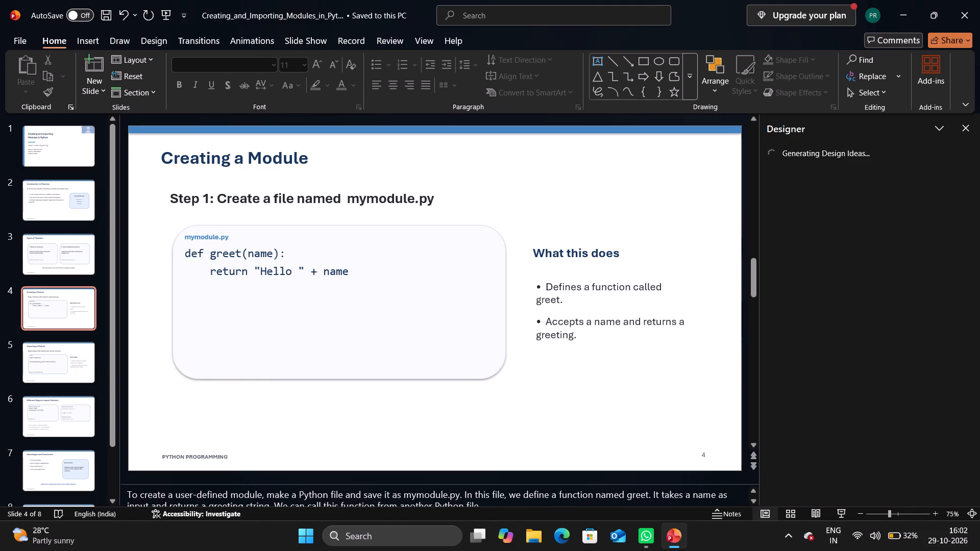
key(Up)
key(Up)
key(Up)
key(Up)
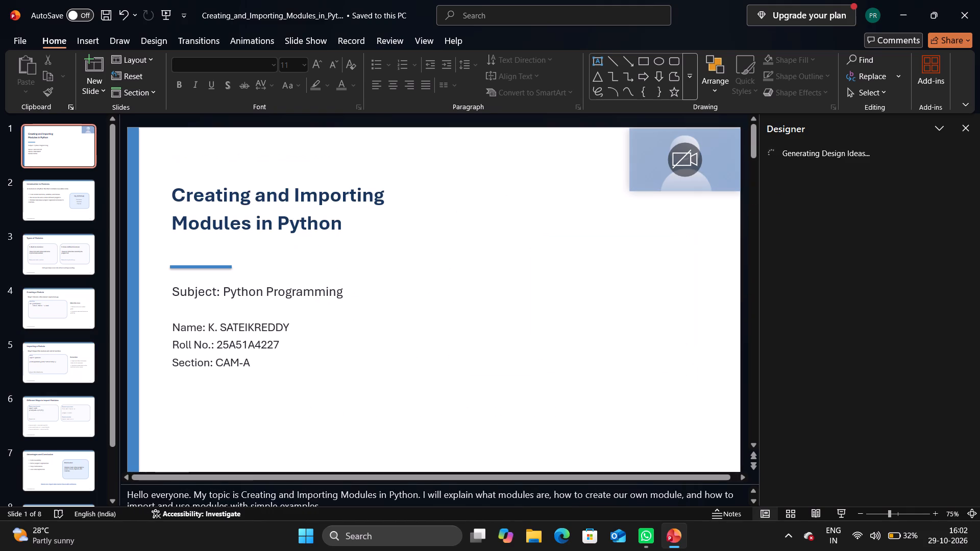
Delete the "PYTHON PROGRAMMING" footer text box from slides 2, 3 and 4.
key(Down)
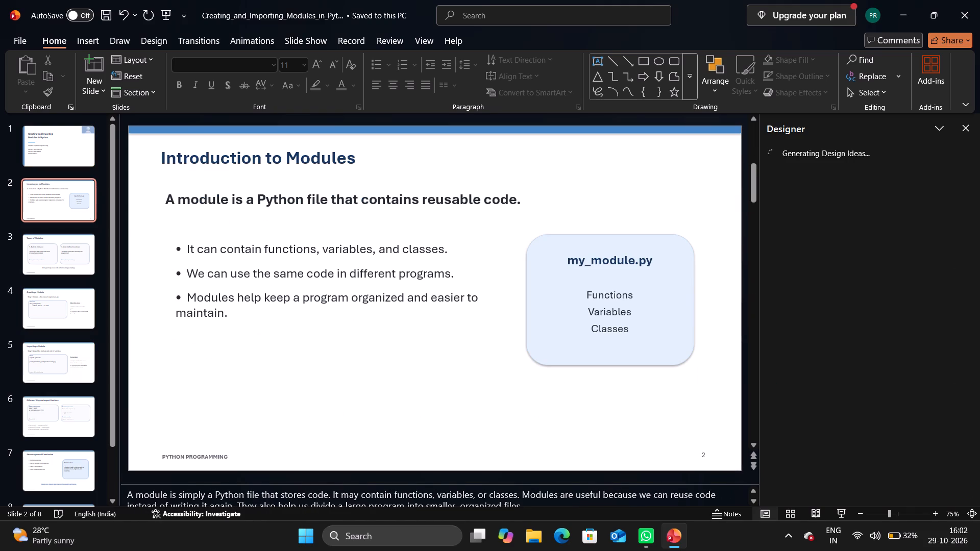
click(234, 457)
key(BackSpace)
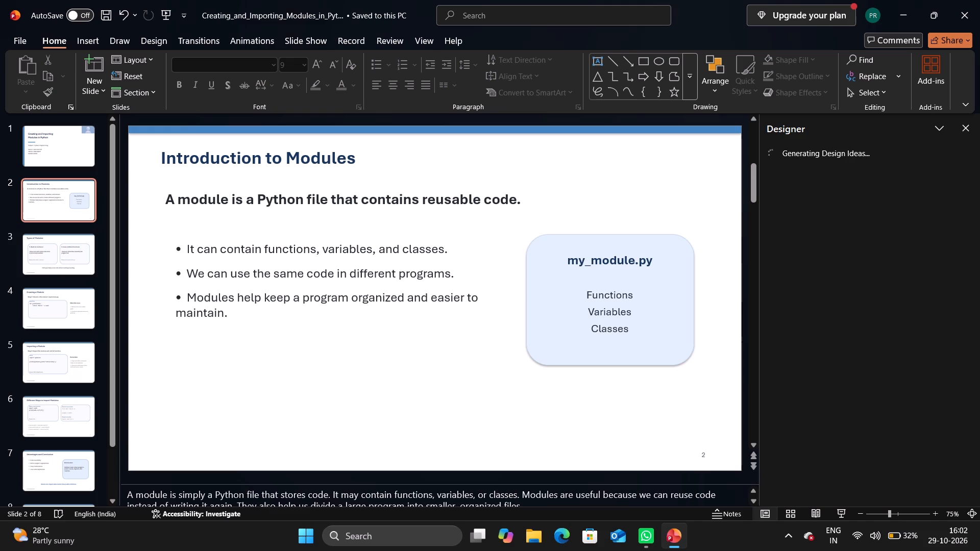
key(Down)
click(234, 457)
key(BackSpace)
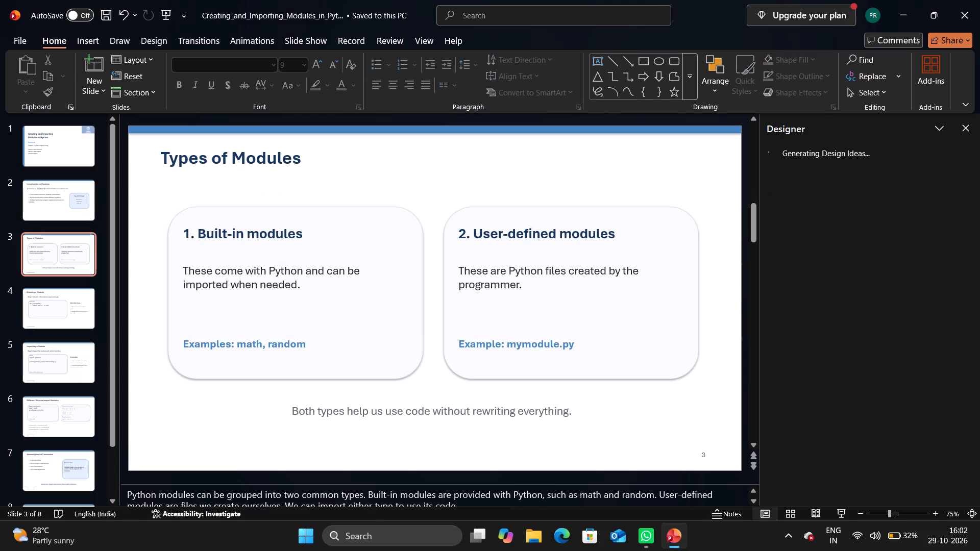
key(Down)
click(234, 457)
key(BackSpace)
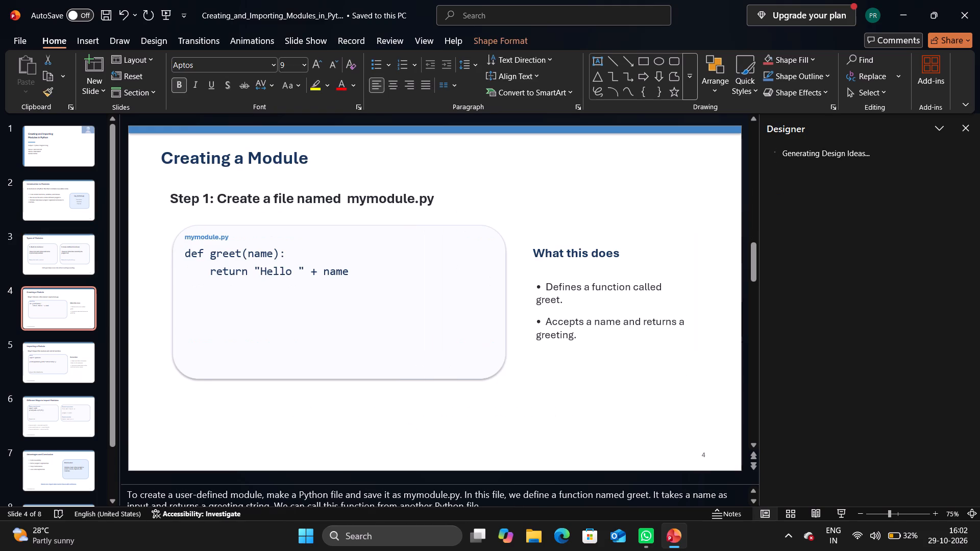
Delete the "PYTHON PROGRAMMING" footer text box from slides 5, 6 and 7, and check slide 8 for it.
key(Down)
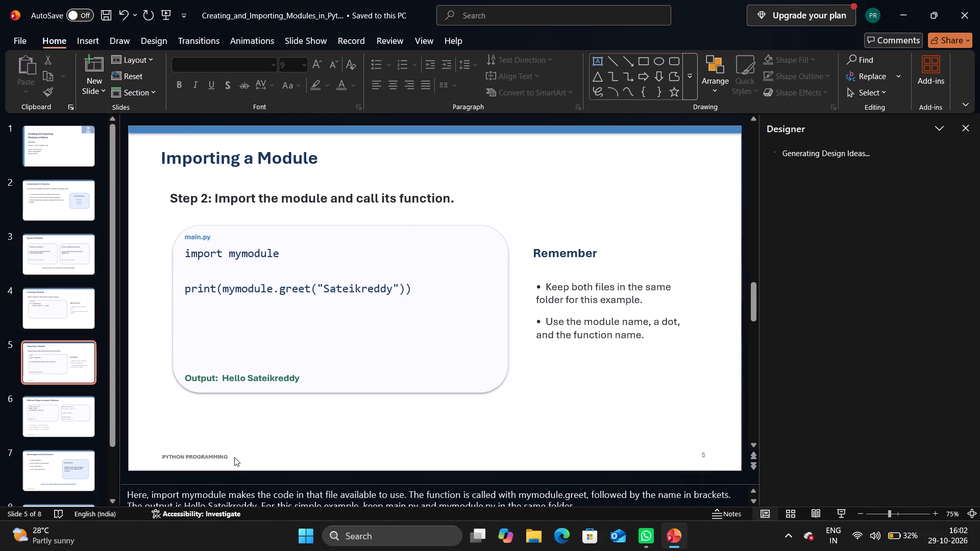
click(234, 457)
key(BackSpace)
click(234, 457)
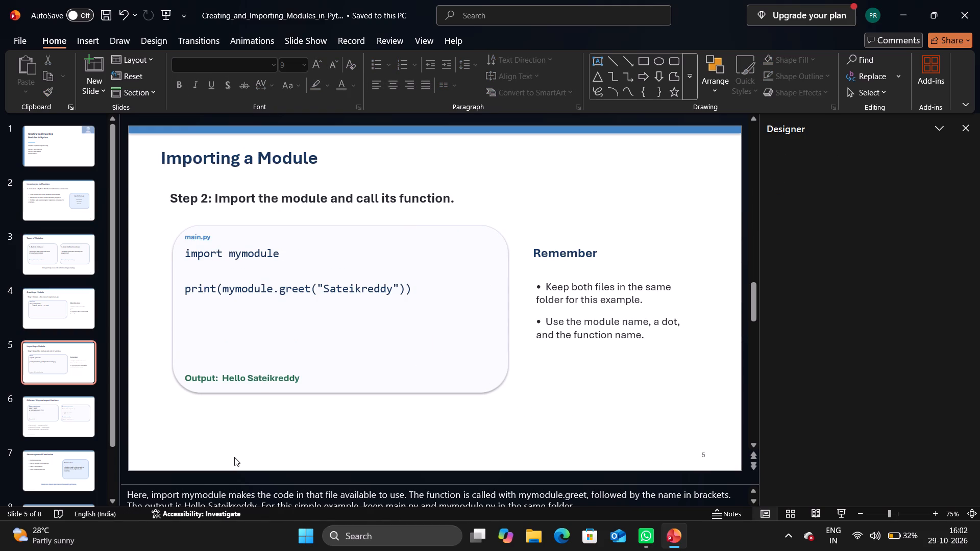
key(Down)
click(234, 457)
key(BackSpace)
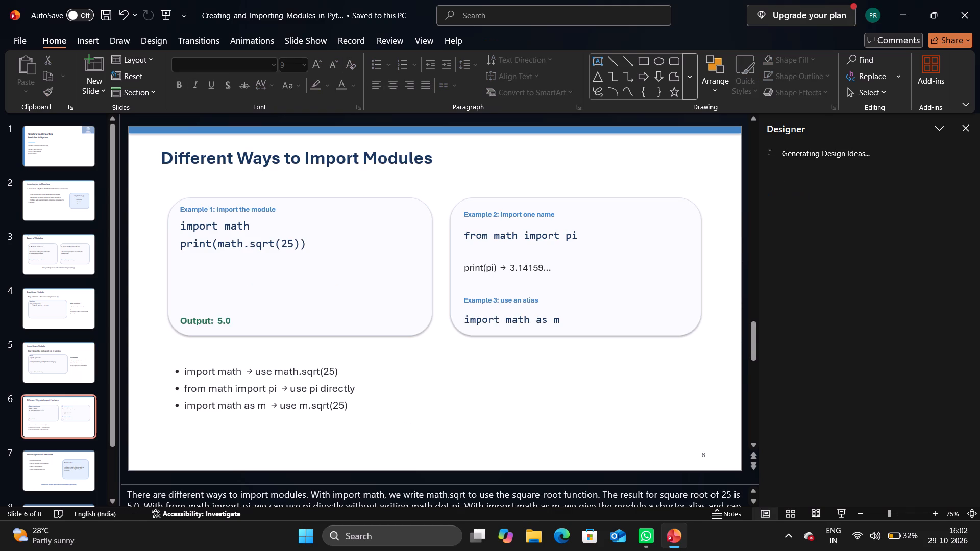
key(Down)
click(234, 457)
key(BackSpace)
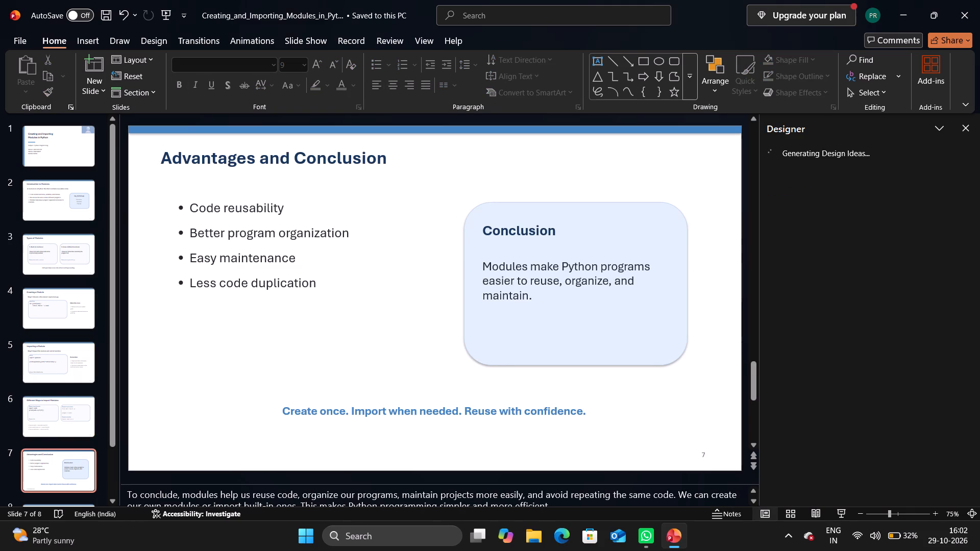
key(Down)
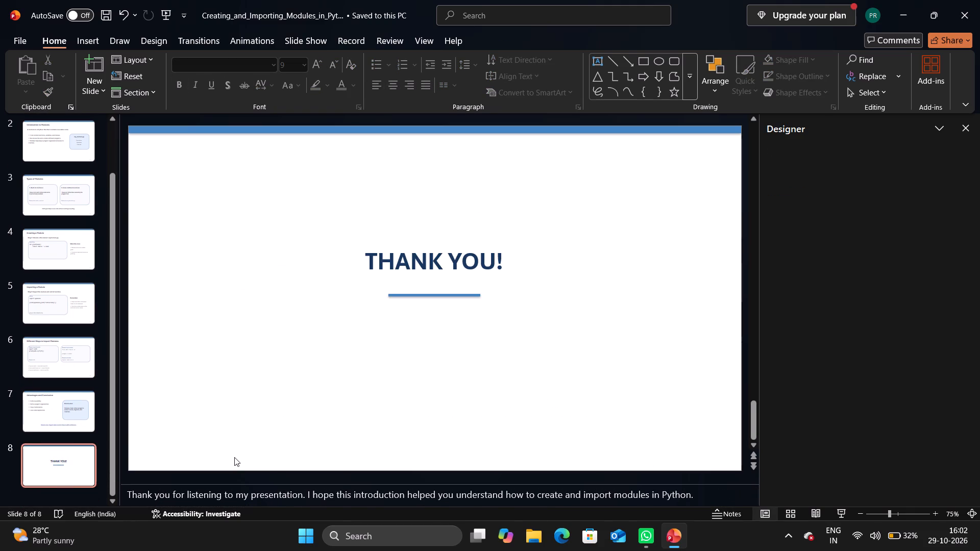
Return to slide 1 and turn on the live camera preview in the title slide's cameo, leaving the cameo selected.
key(Up)
key(Up)
key(Up)
key(Up)
key(Up)
key(Up)
key(Up)
key(Up)
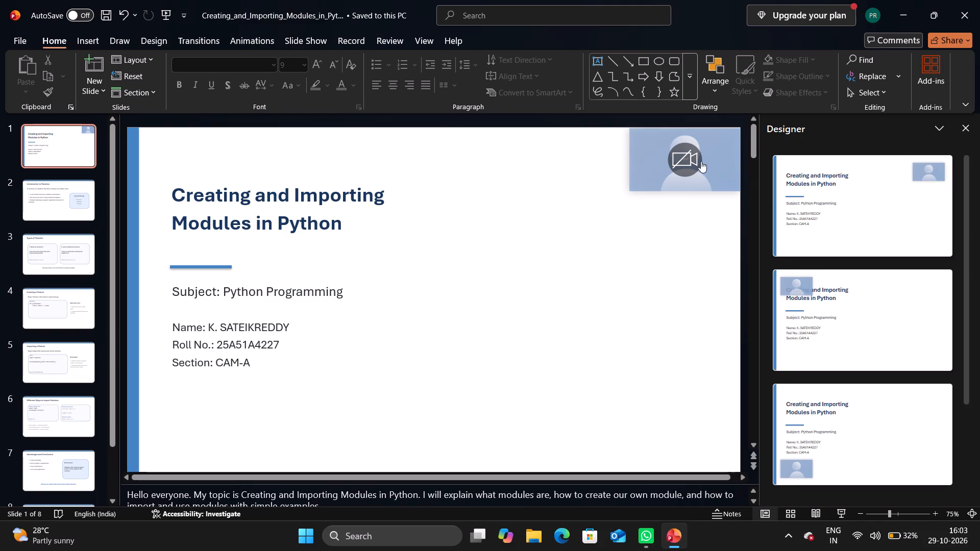
click(680, 167)
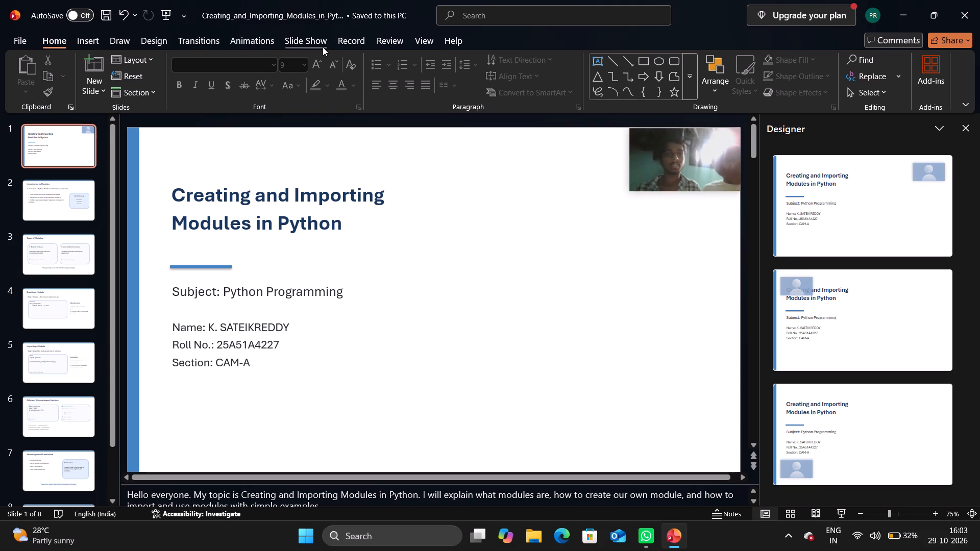
double_click(703, 177)
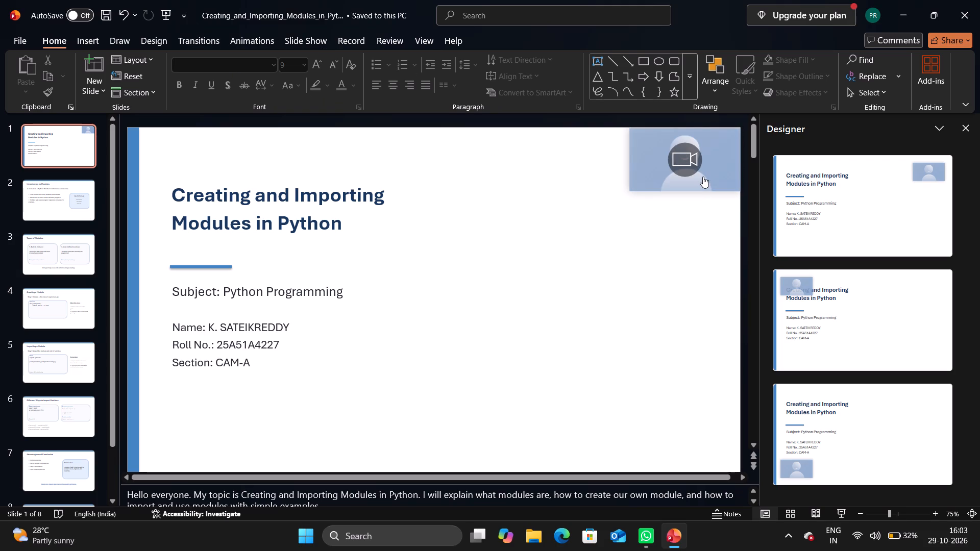
double_click(720, 153)
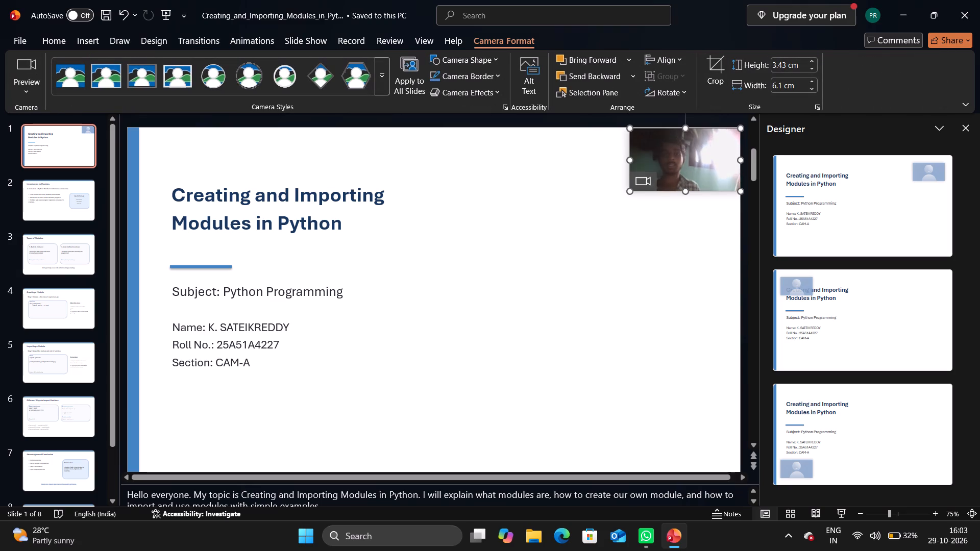
Apply the title slide's cameo to all slides.
click(402, 85)
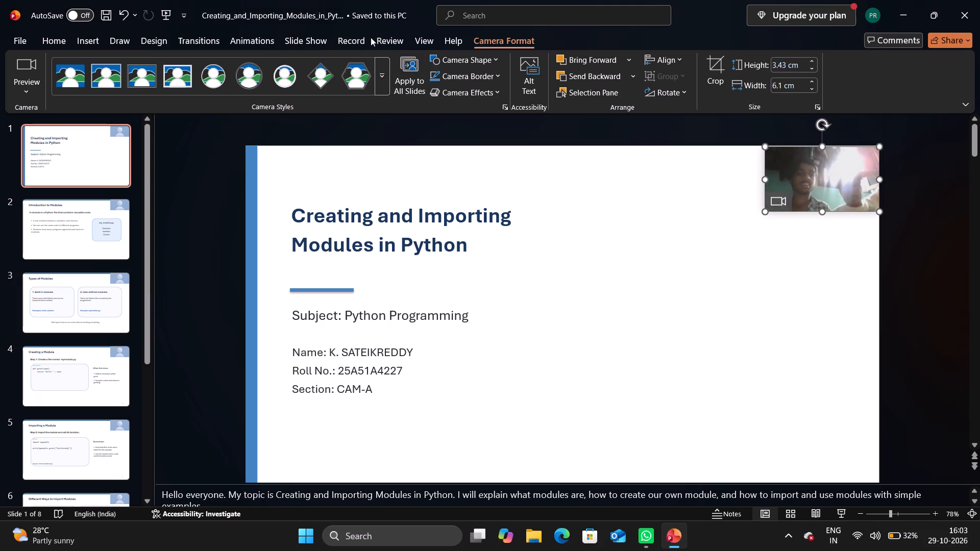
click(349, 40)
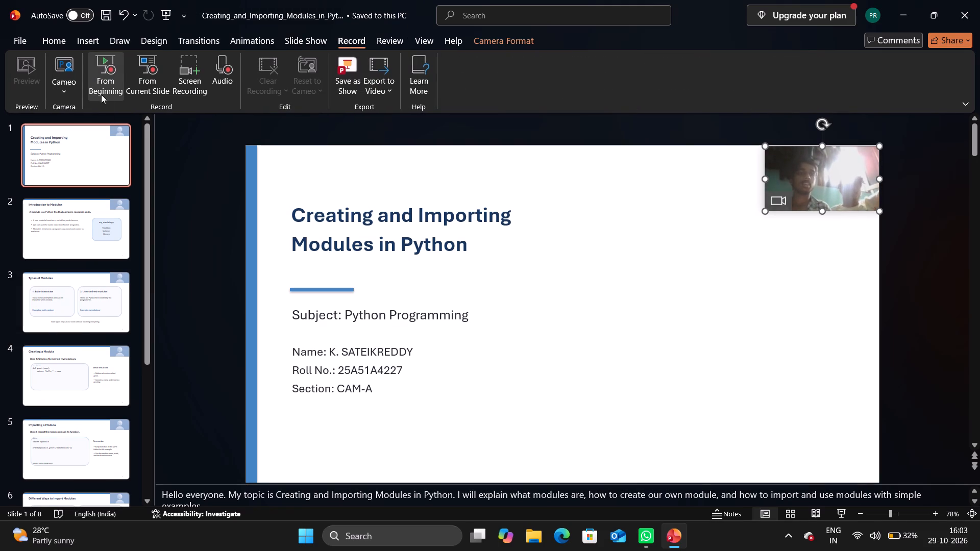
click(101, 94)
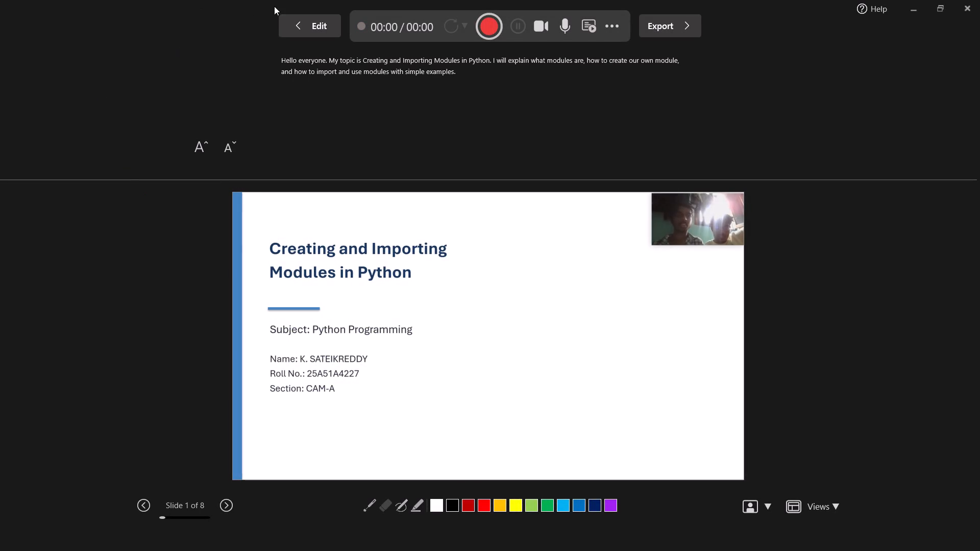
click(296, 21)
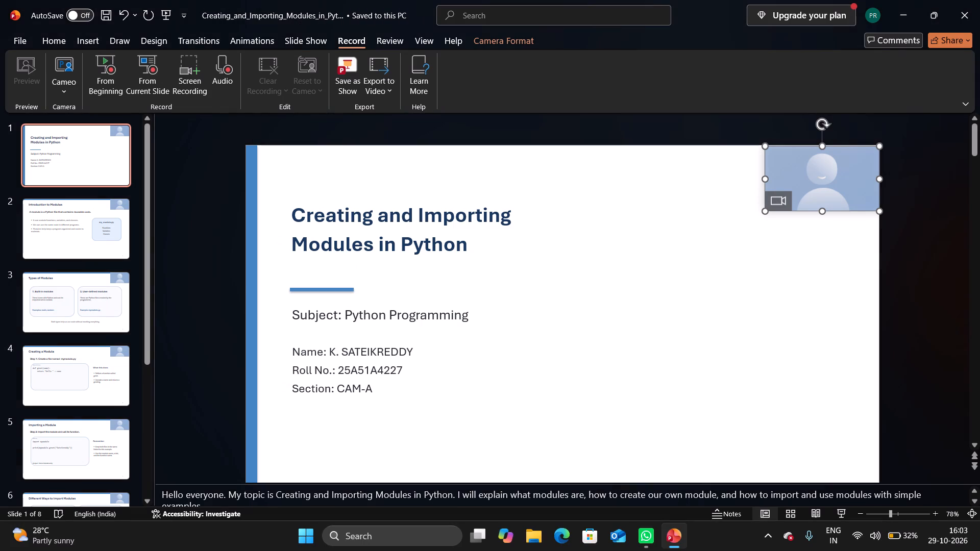
Correct the spelling of the presenter's name in the Name line of the title slide.
click(370, 349)
key(BackSpace)
key(BackSpace)
key(BackSpace)
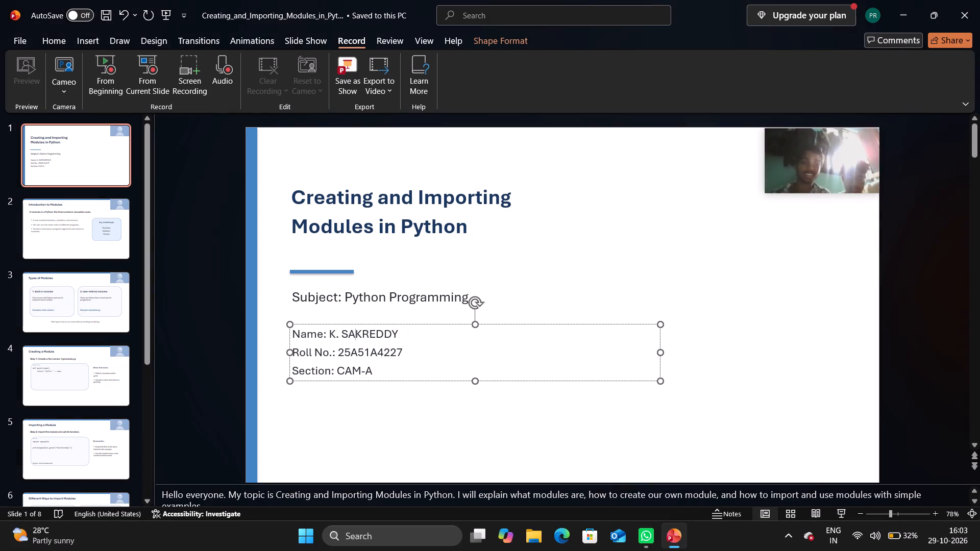
key(t)
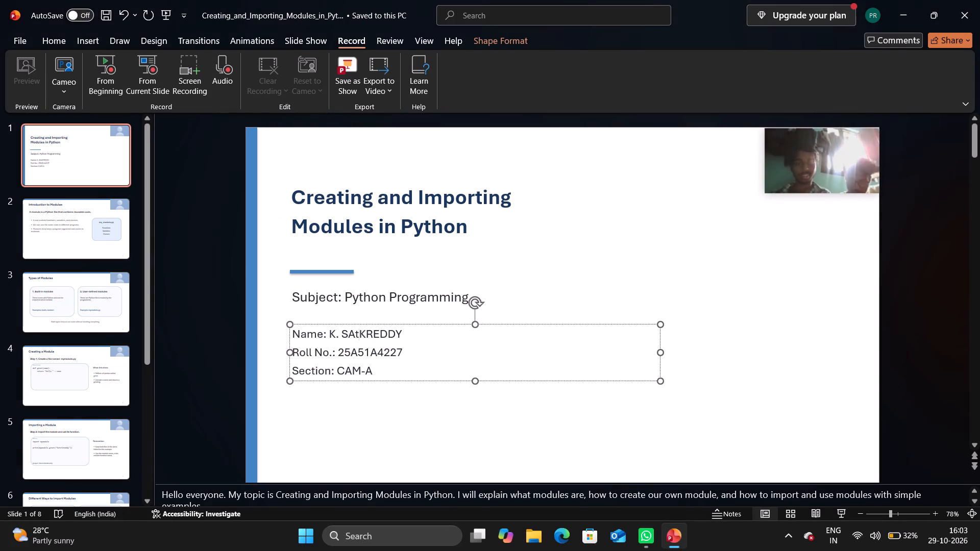
key(BackSpace)
text(TV)
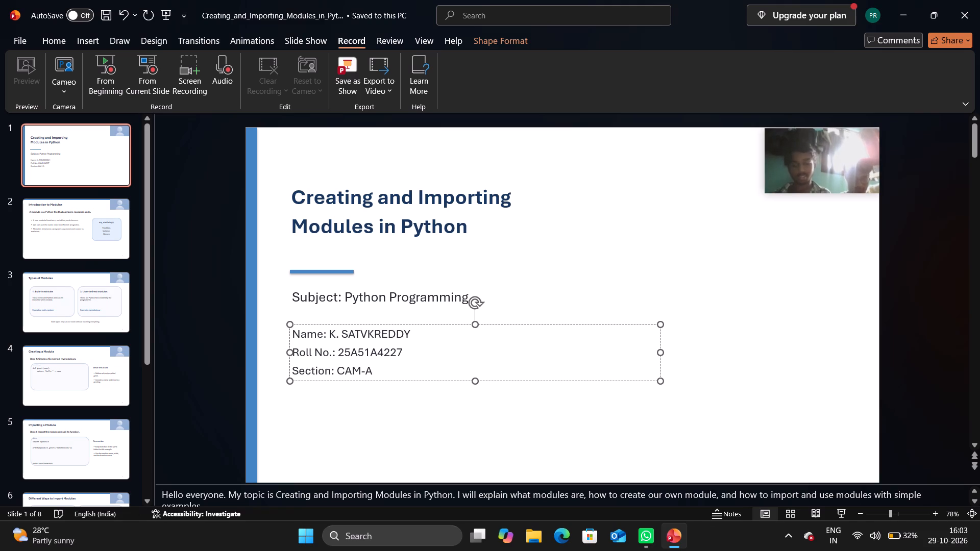
text(IK)
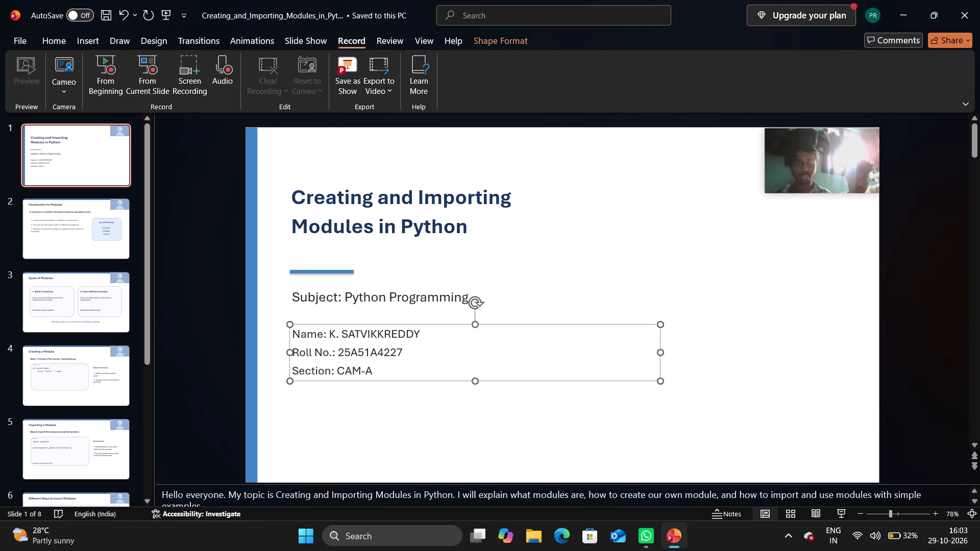
key(BackSpace)
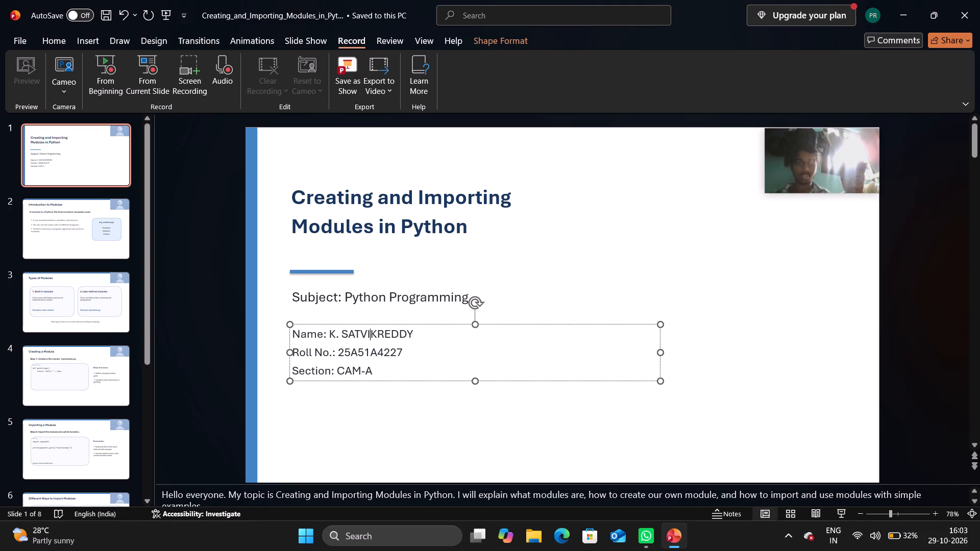
click(438, 454)
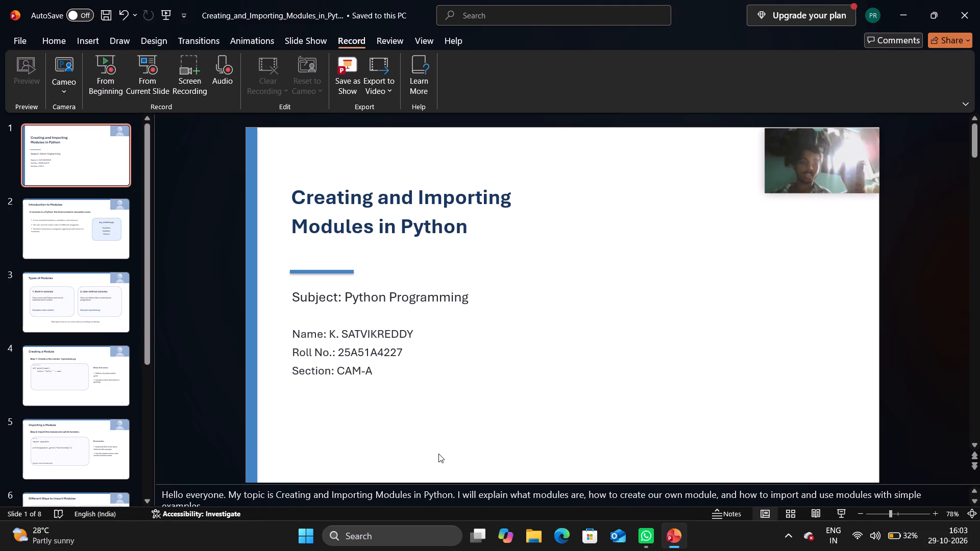
Open the recording view from the beginning of the presentation and enlarge the speaker notes text.
click(112, 72)
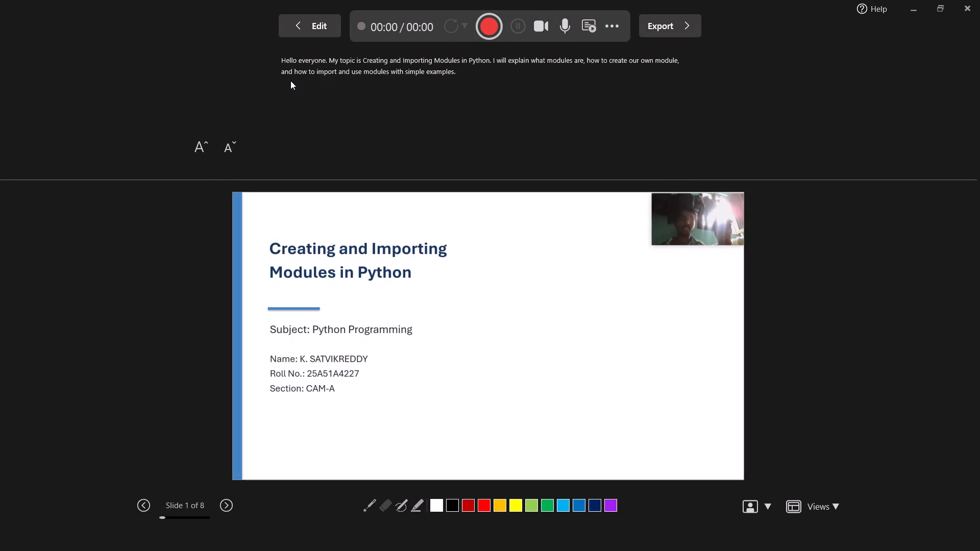
click(201, 146)
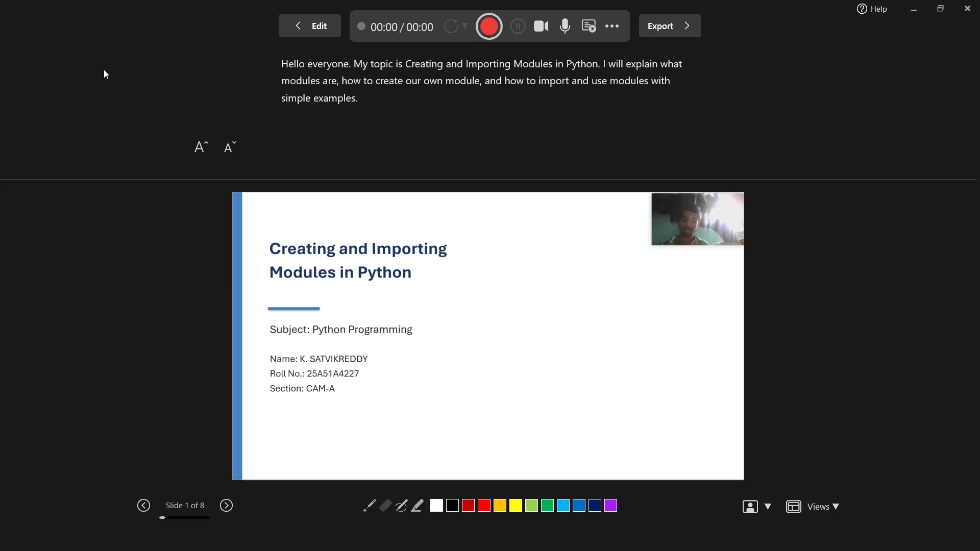
Review the slides and their speaker notes through slide 8 in the recording view, returning to slide 1.
key(Down)
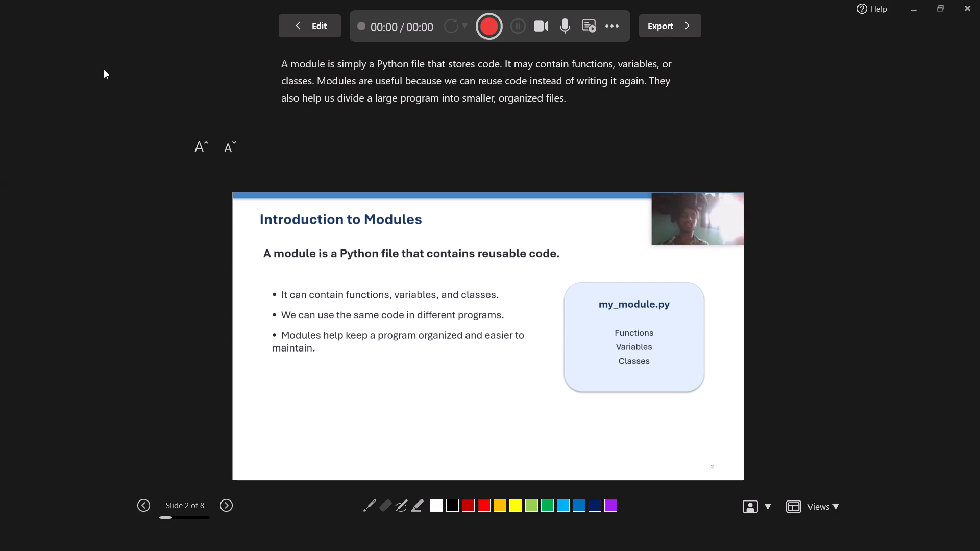
key(Down)
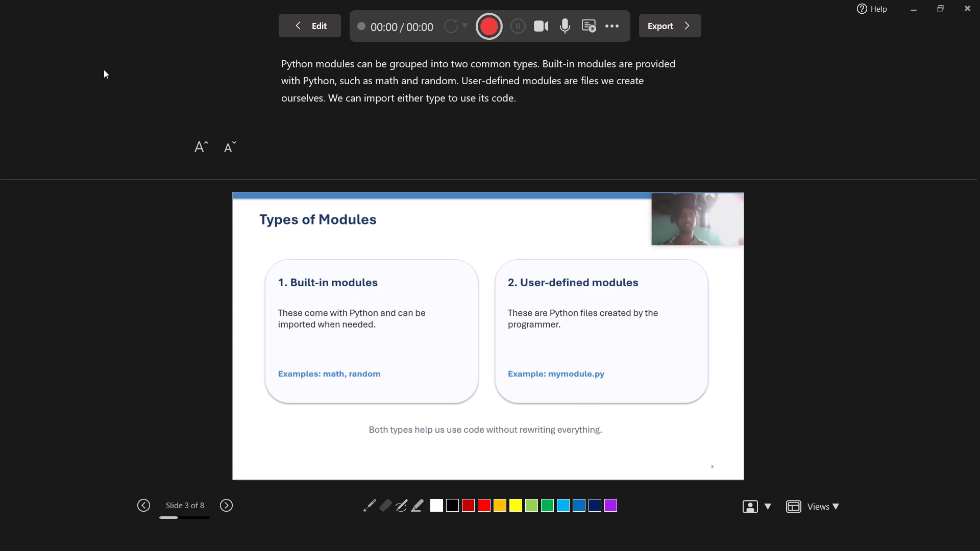
key(Down)
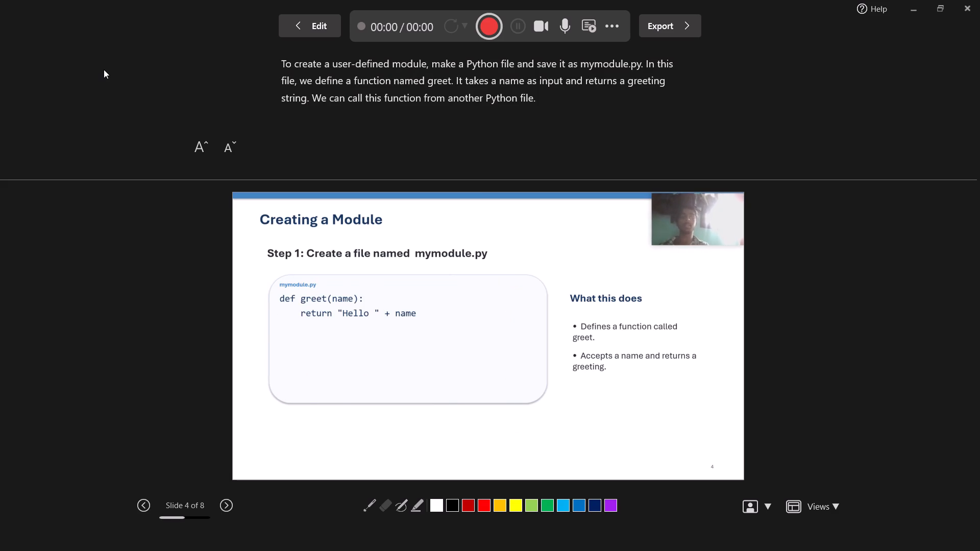
key(Down)
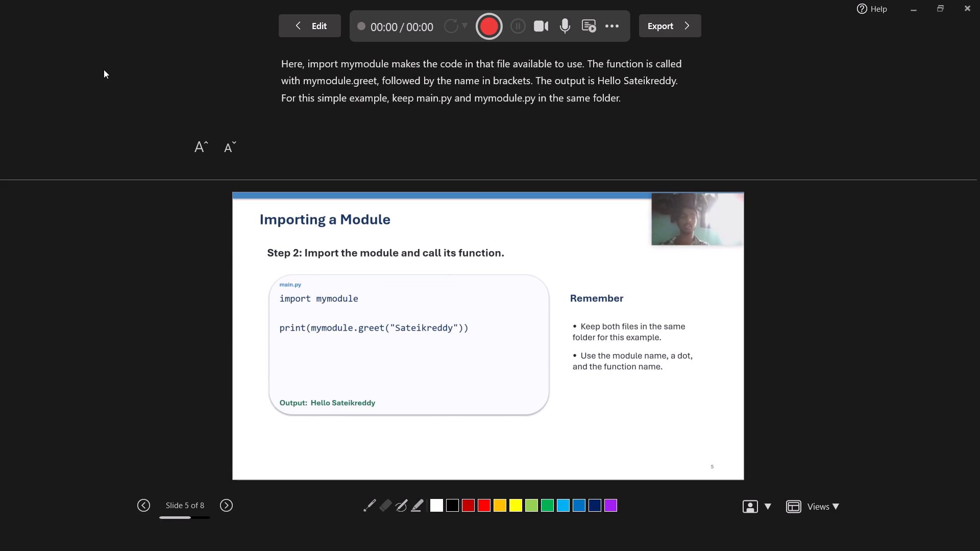
key(Down)
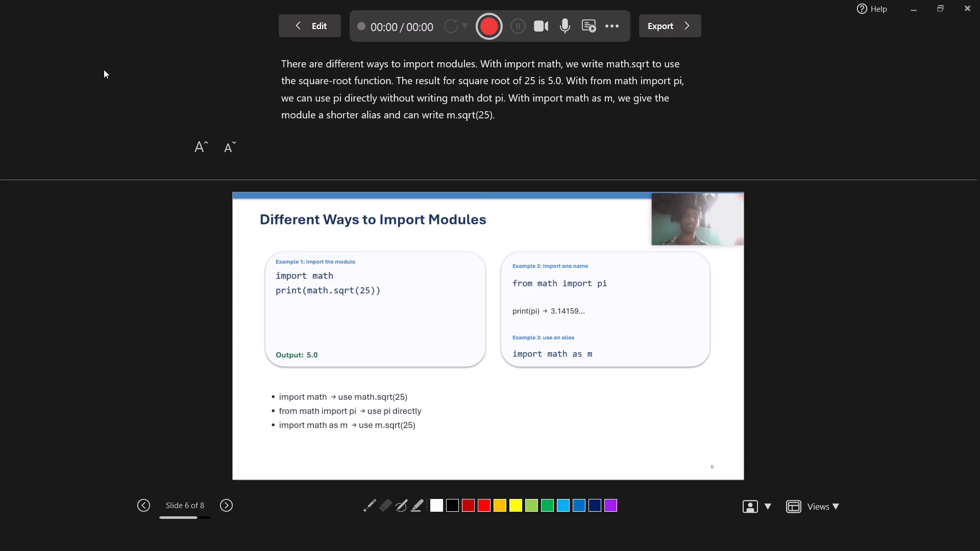
key(Down)
key(Down)
key(Up)
key(Up)
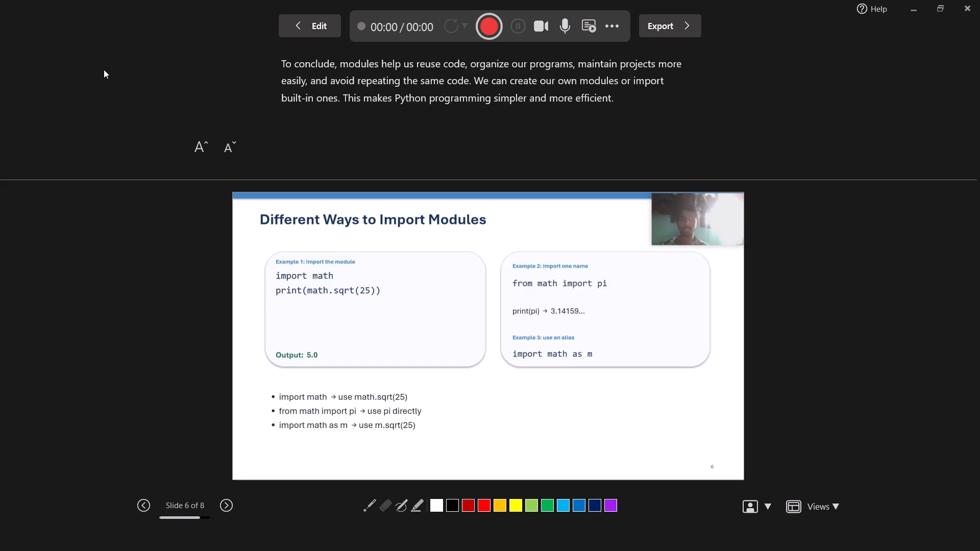
key(Up)
key(Up)
key(Up)
key(Up)
key(Up)
key(Up)
key(Up)
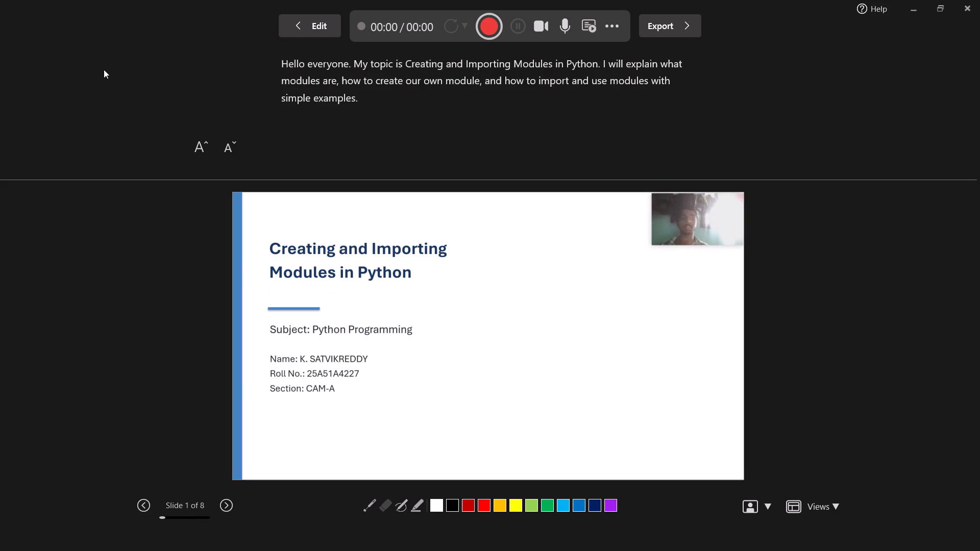
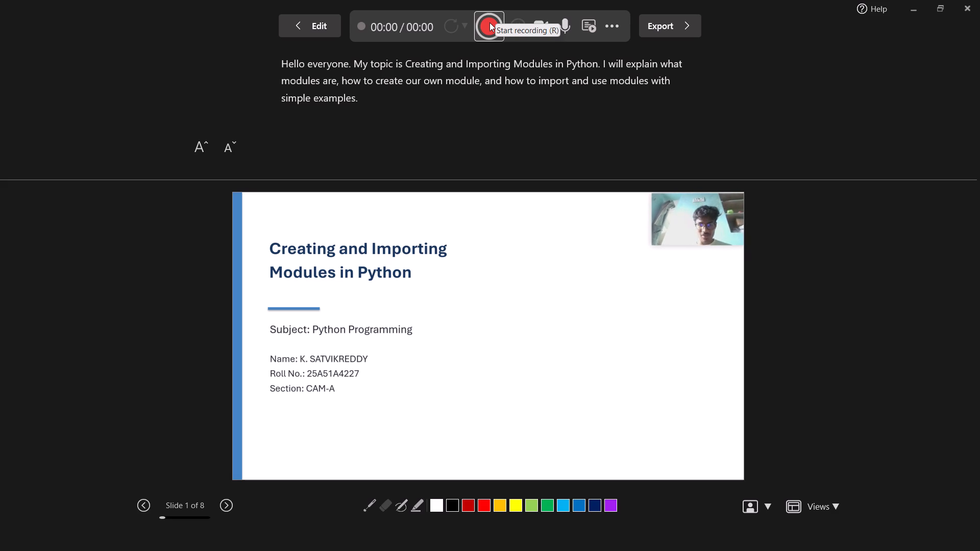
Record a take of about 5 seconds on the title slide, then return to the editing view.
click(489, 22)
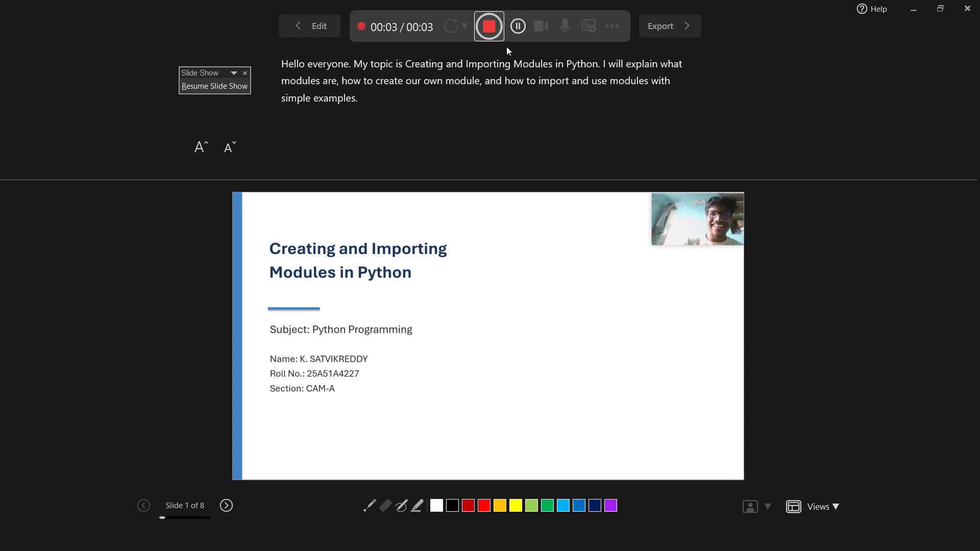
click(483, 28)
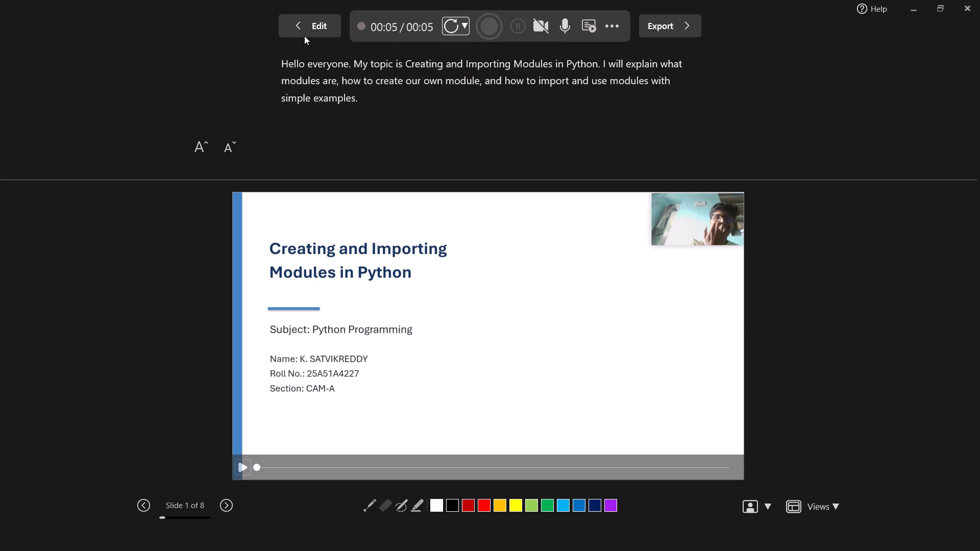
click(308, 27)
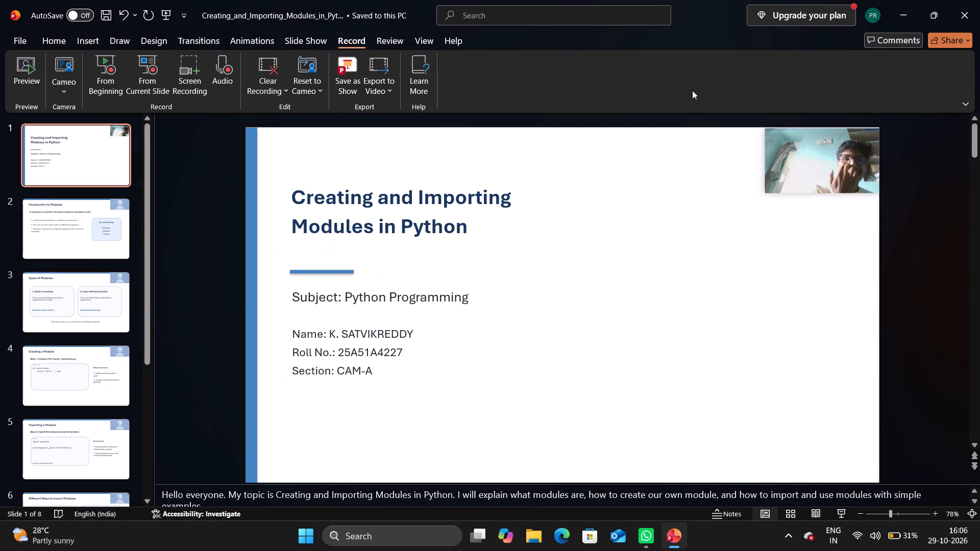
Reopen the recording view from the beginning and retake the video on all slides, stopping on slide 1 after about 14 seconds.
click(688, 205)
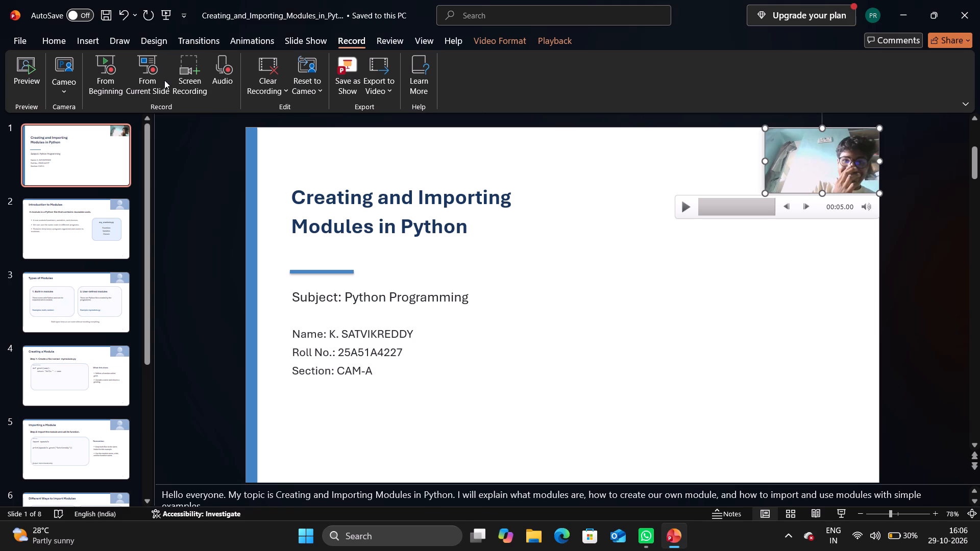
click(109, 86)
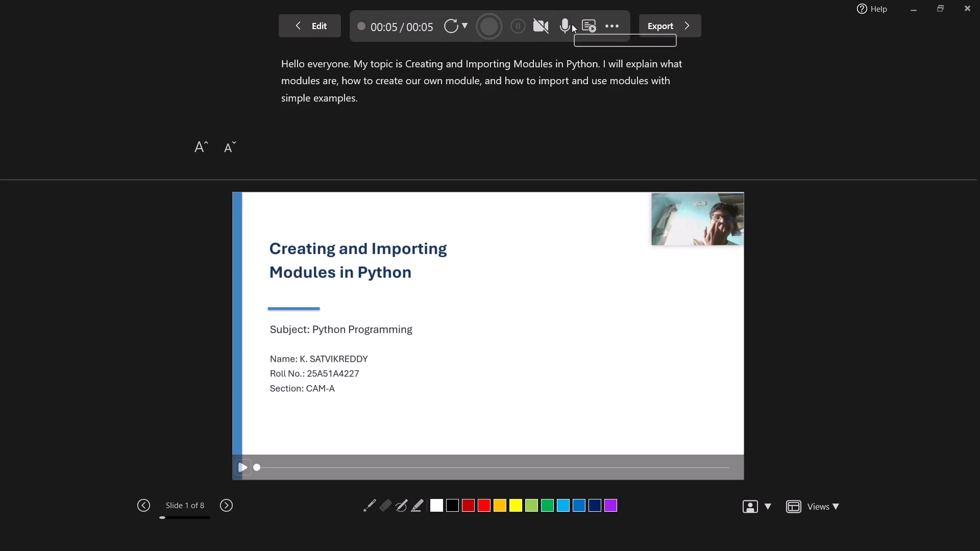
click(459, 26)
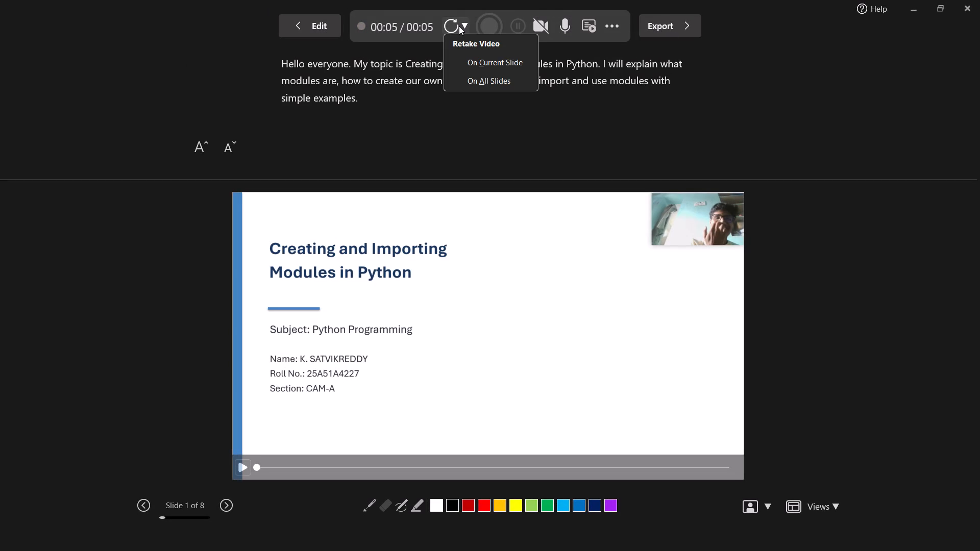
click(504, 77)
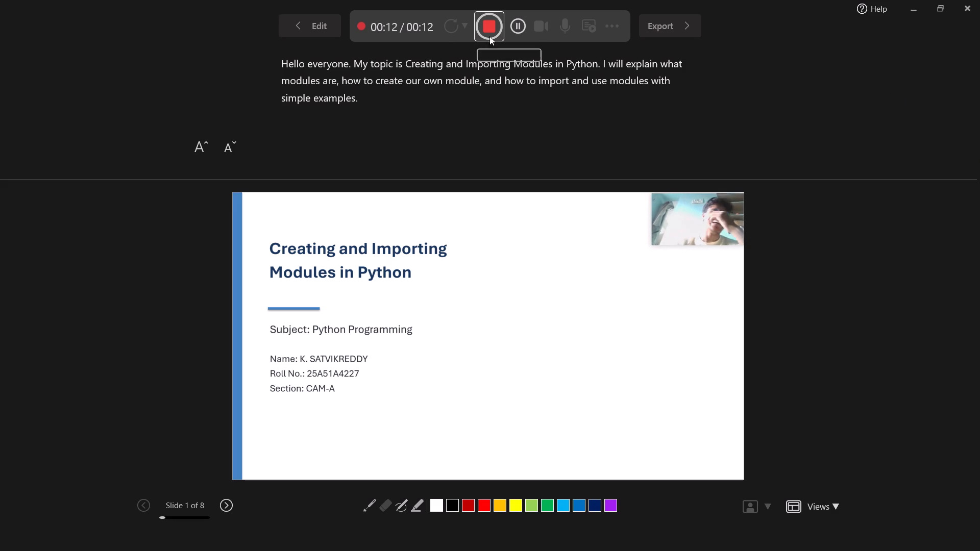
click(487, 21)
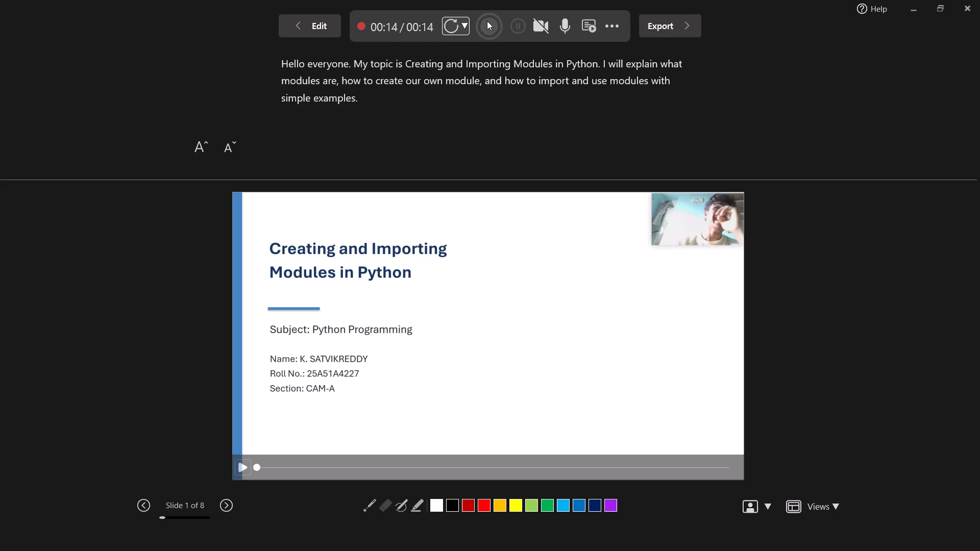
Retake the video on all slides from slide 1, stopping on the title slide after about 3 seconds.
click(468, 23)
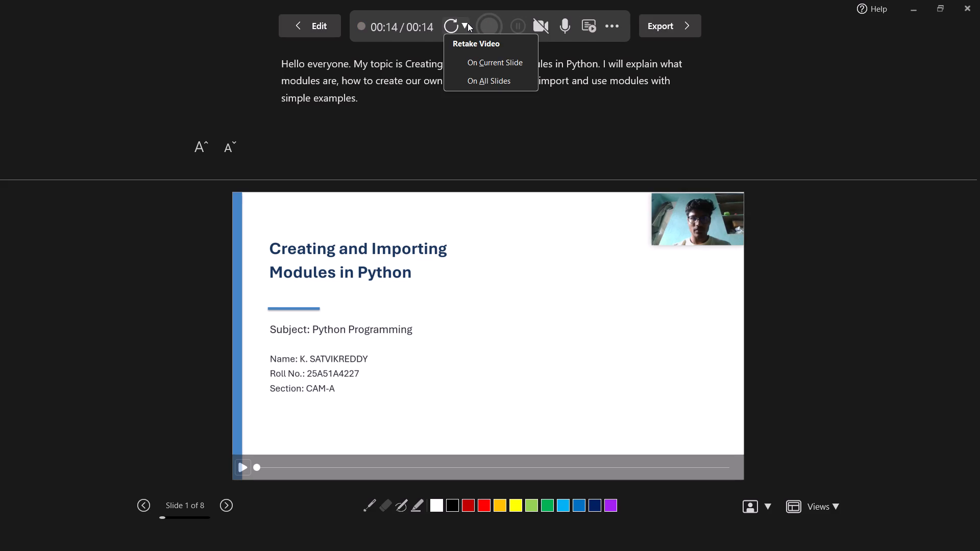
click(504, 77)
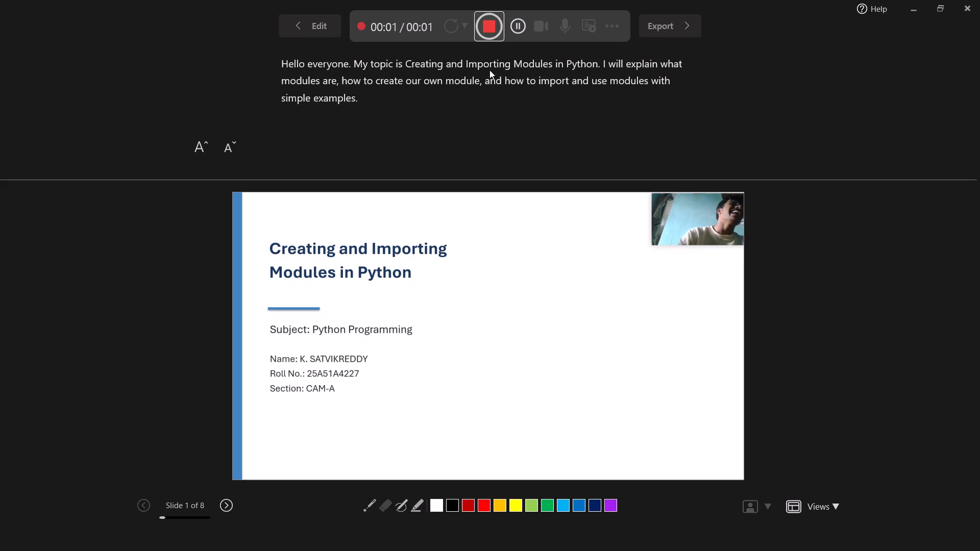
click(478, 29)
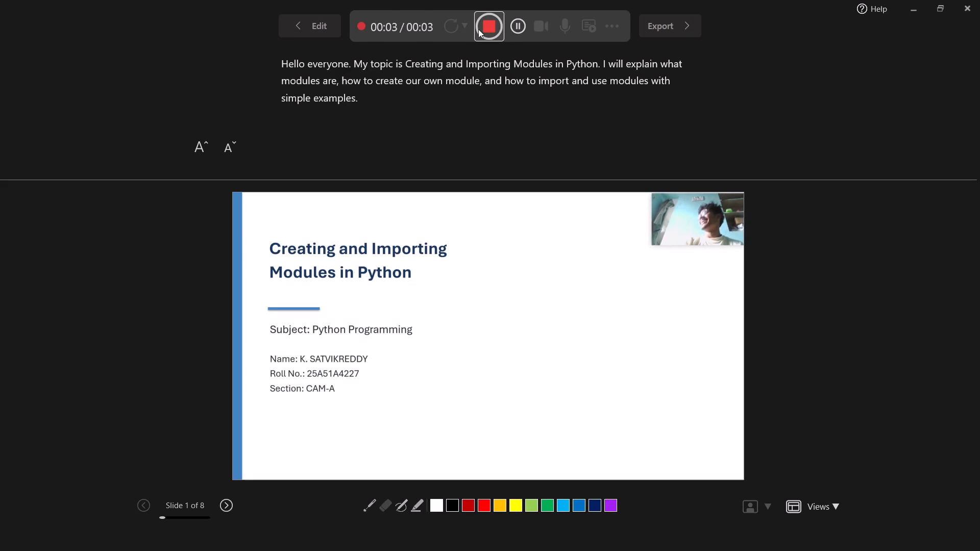
Retake the video on all slides, recording the title slide and Introduction to Modules, and stop on slide 2 after about 39 seconds total.
click(462, 20)
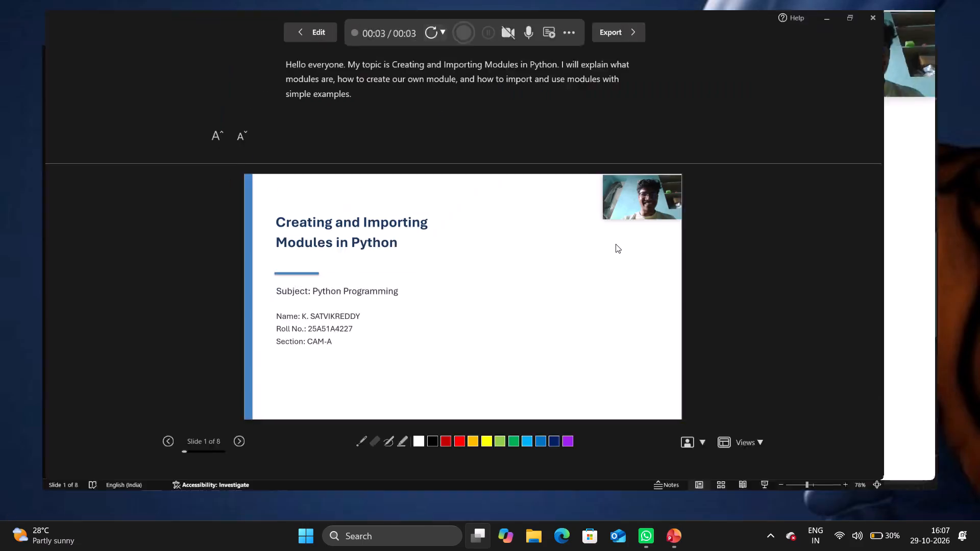
click(457, 35)
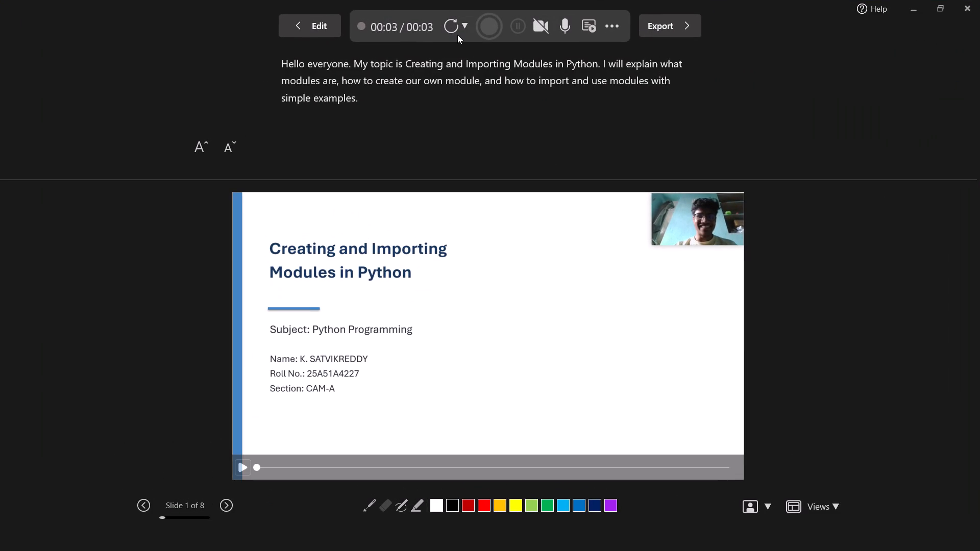
click(457, 32)
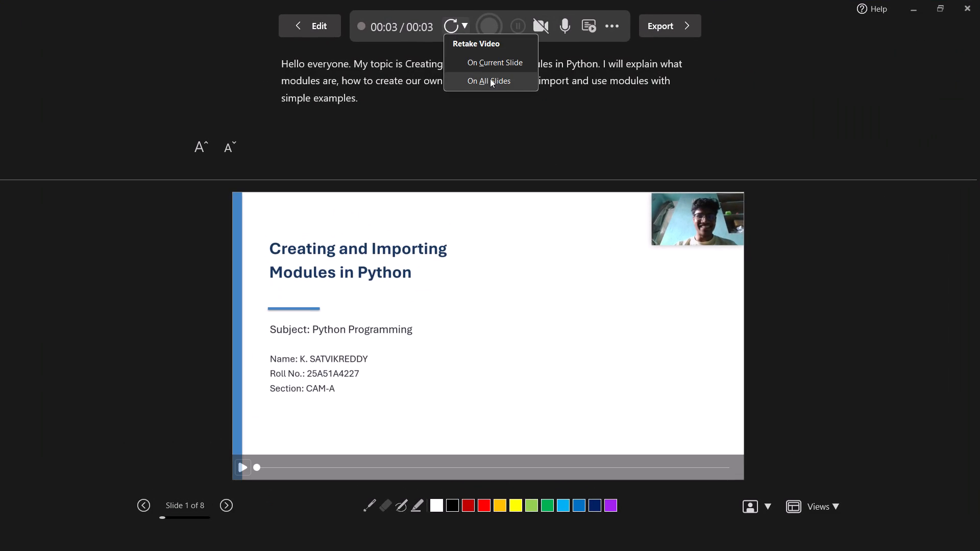
click(490, 79)
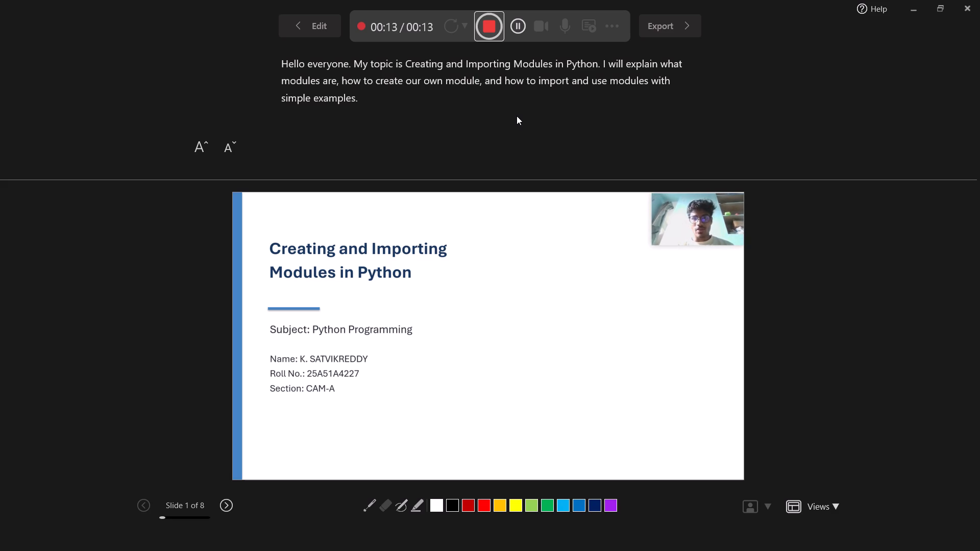
key(Down)
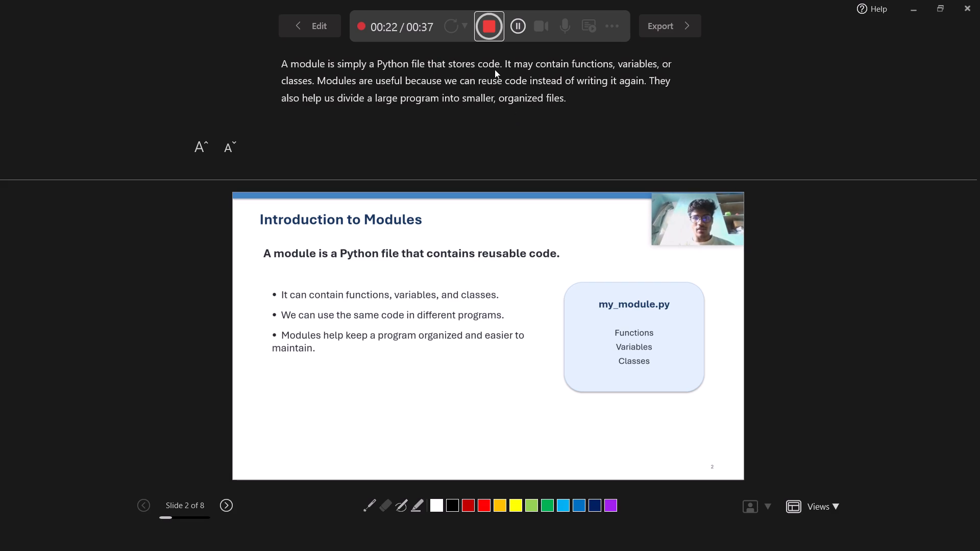
click(486, 26)
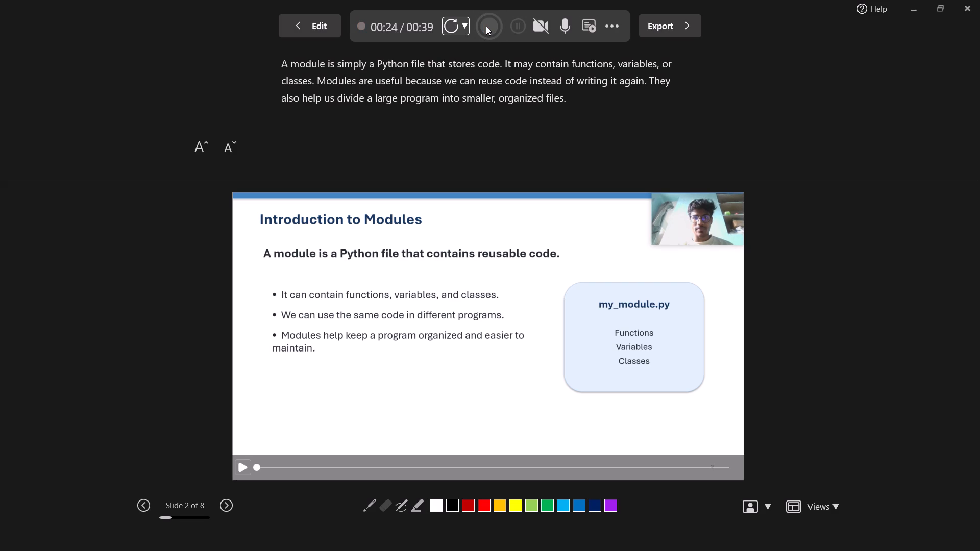
Advance to slide 3, Types of Modules, and start recording it.
key(Down)
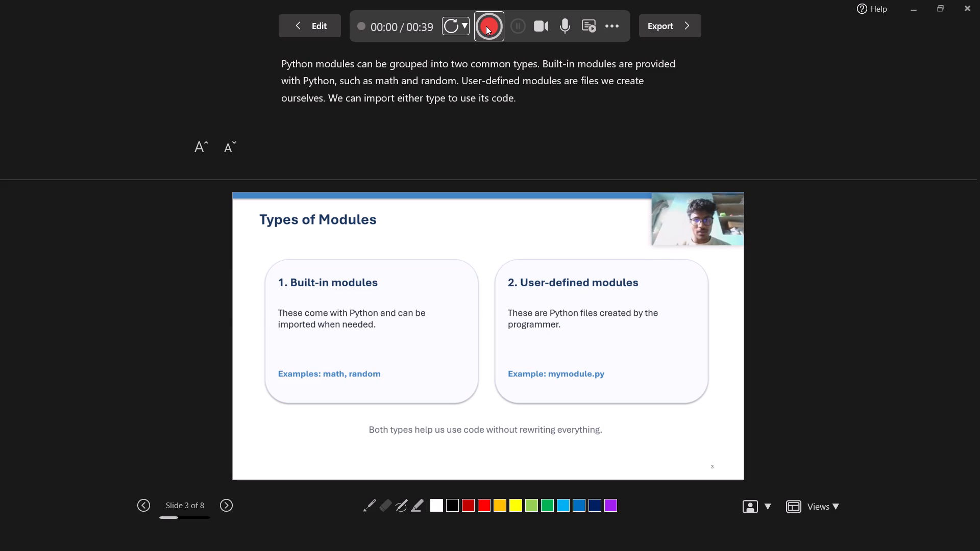
click(486, 26)
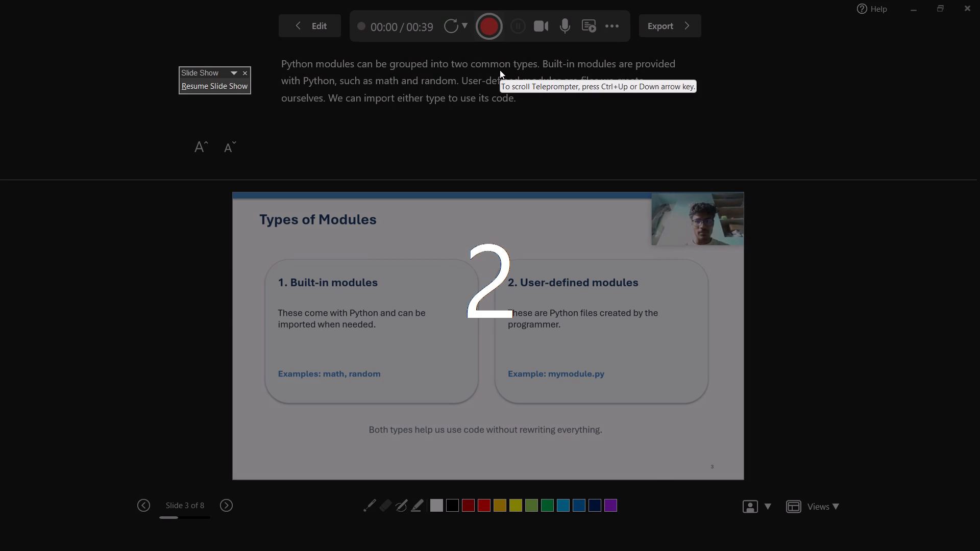
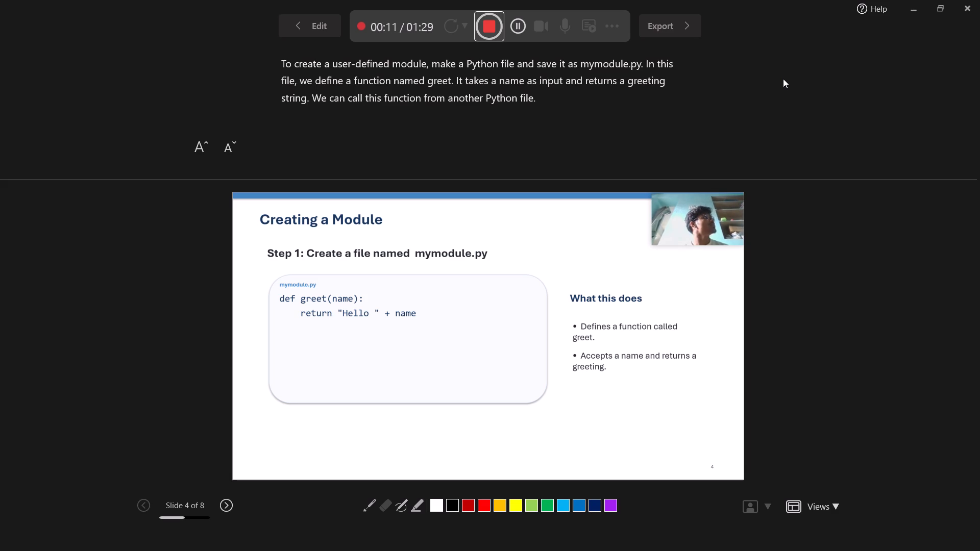
Stop the take on slide 4, Creating a Module, and retake the video on that slide only, recording about 30 seconds.
click(485, 21)
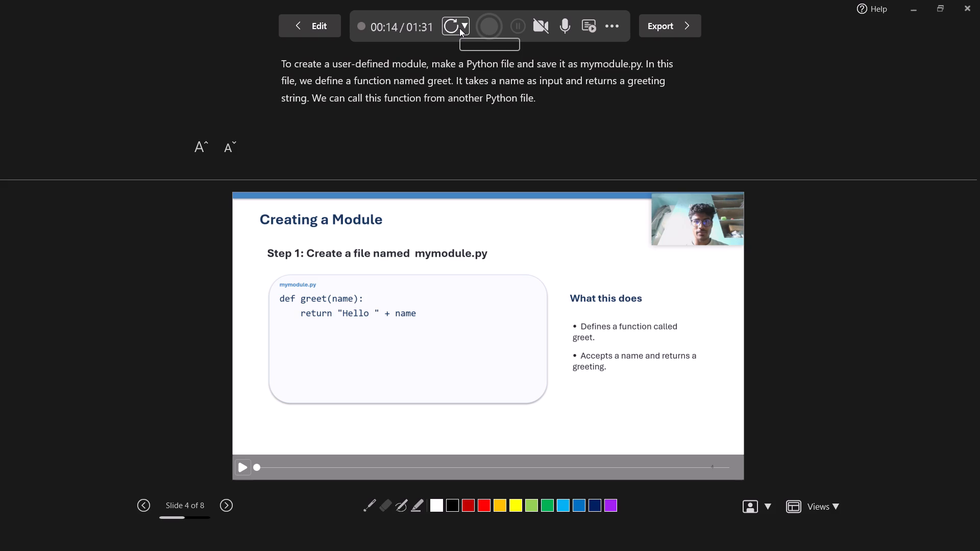
click(459, 28)
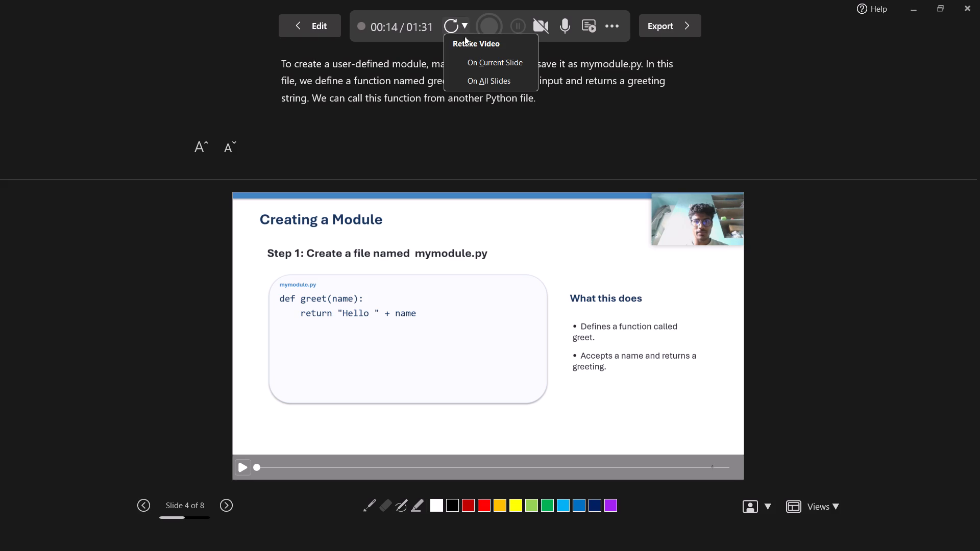
click(490, 63)
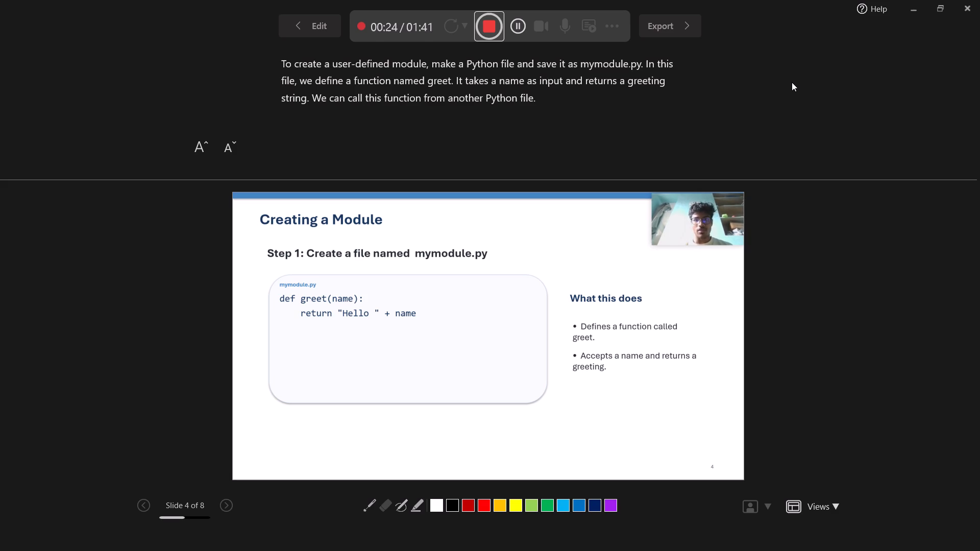
key(Down)
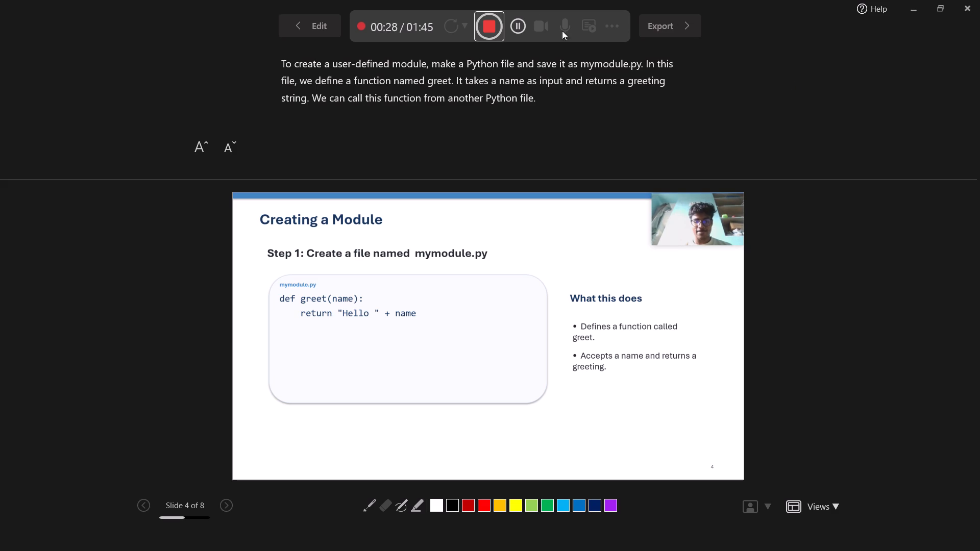
click(487, 20)
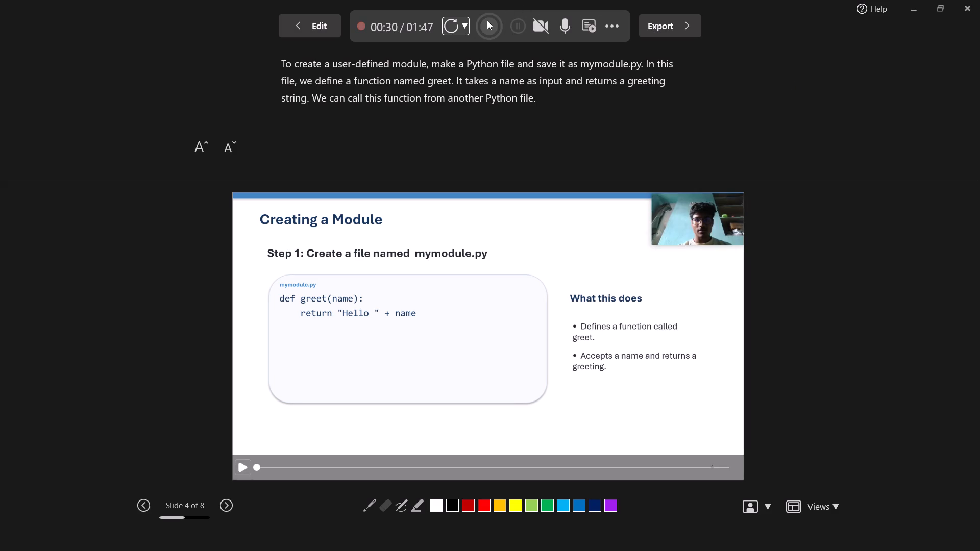
Record slide 5, Importing a Module, for about 32 seconds and continue the same recording onto slide 6, Different Ways to Import Modules.
key(Down)
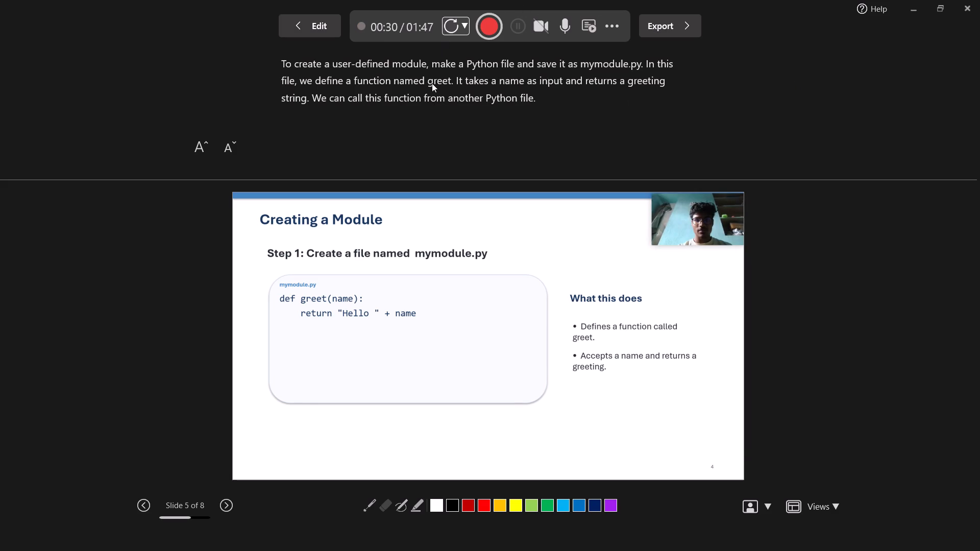
click(498, 20)
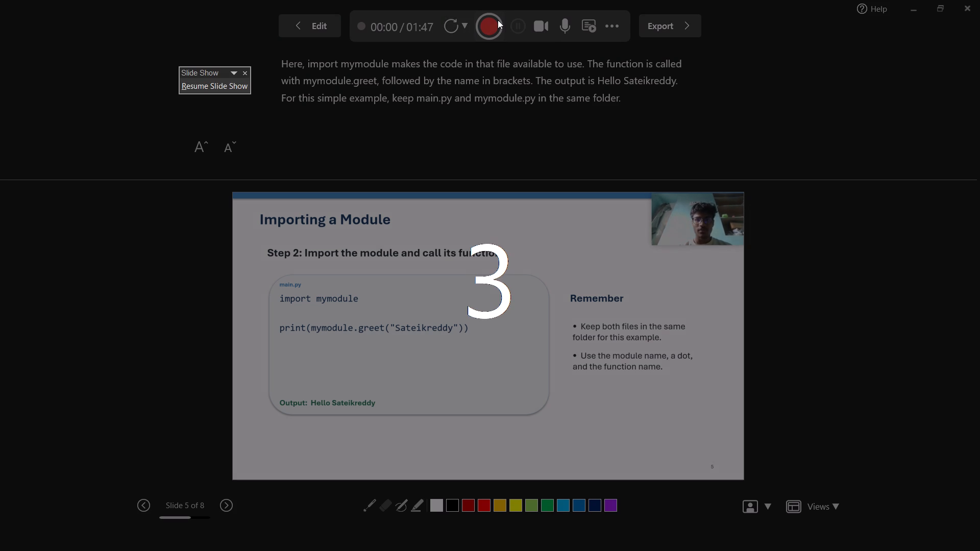
click(933, 201)
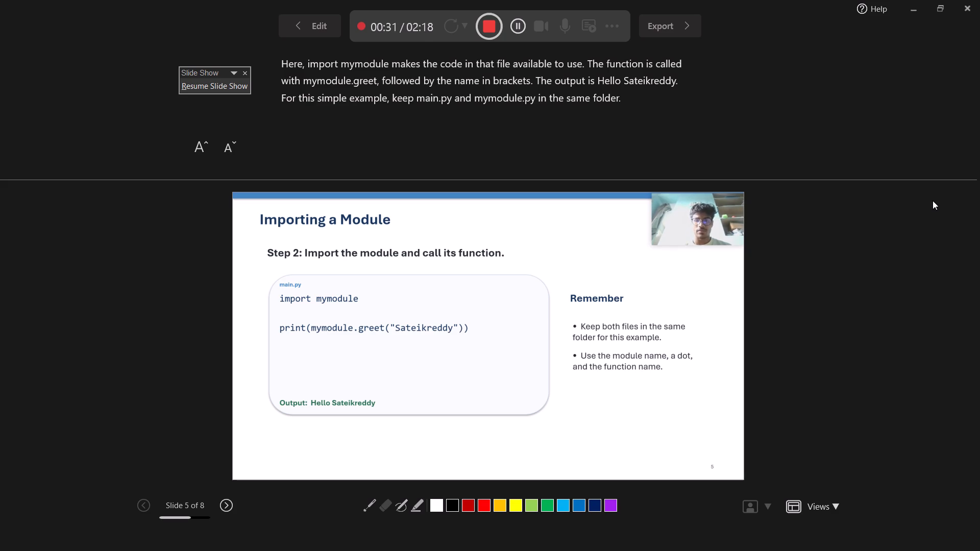
key(Down)
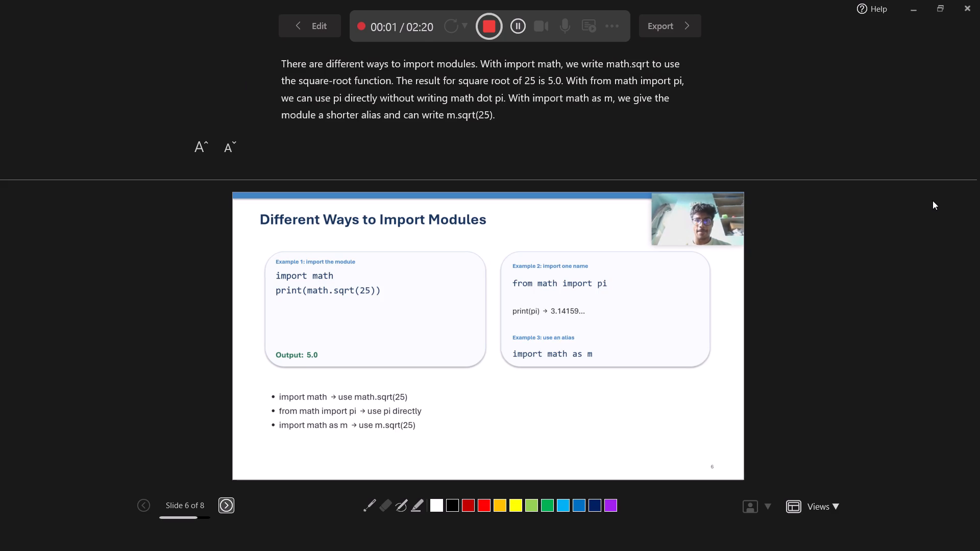
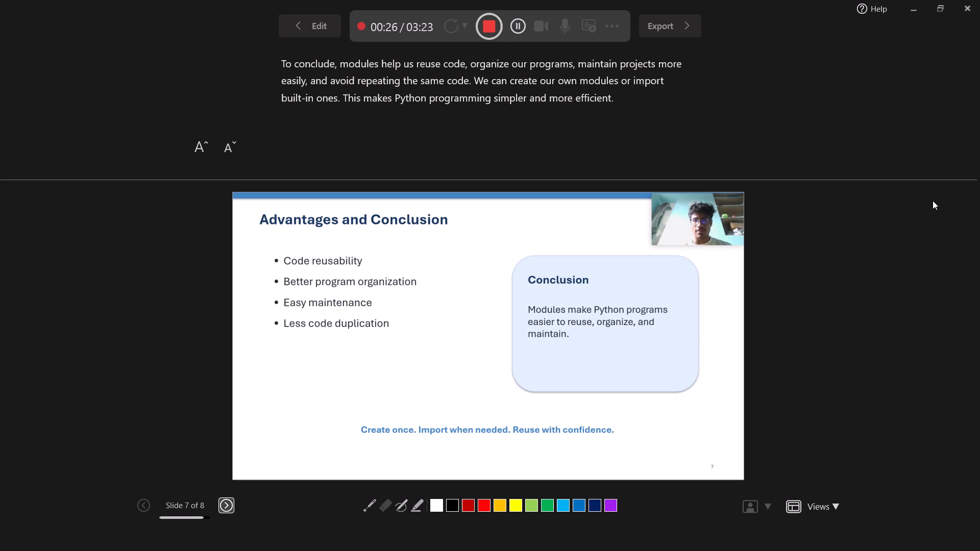
Continue the recording onto slide 8, THANK YOU!, record about 4 seconds there and stop the take.
key(Down)
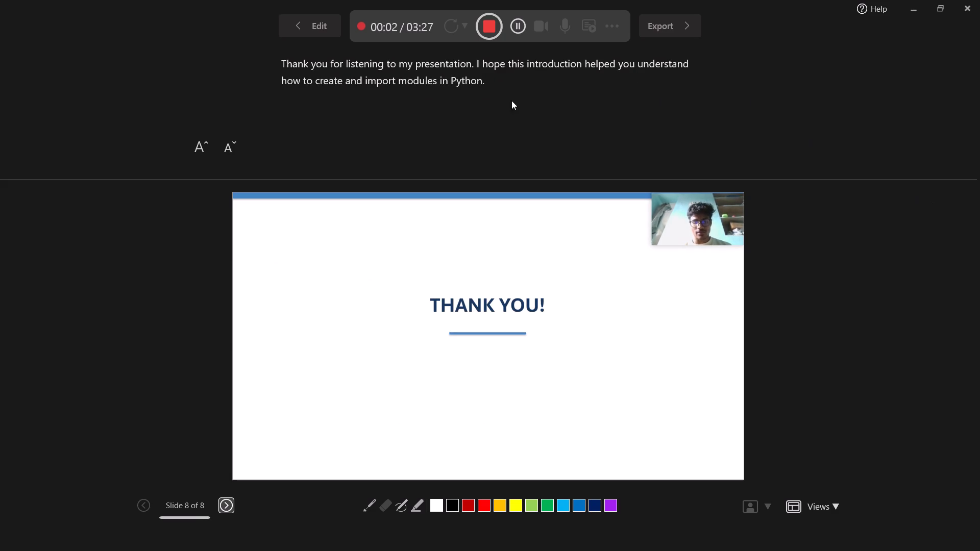
click(480, 29)
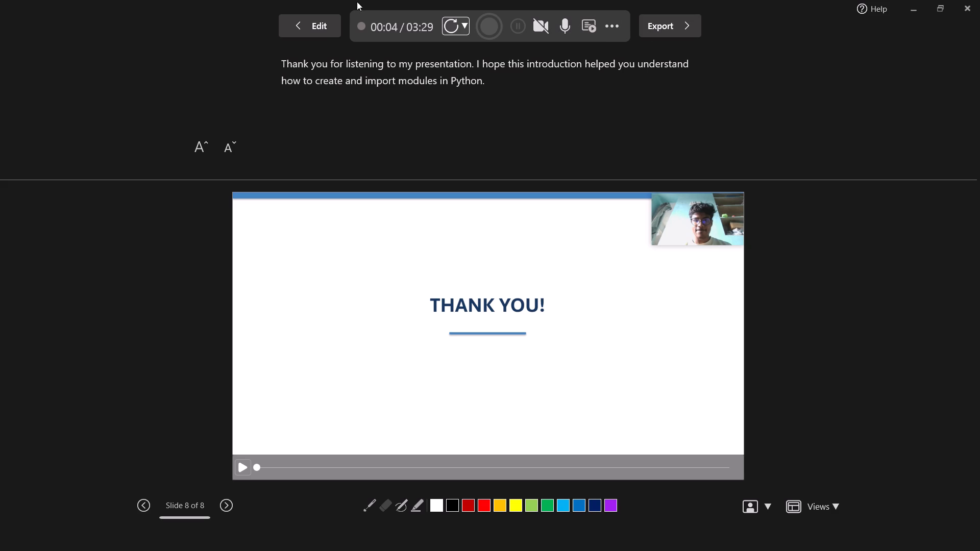
Open the video export page for the recorded presentation.
click(663, 22)
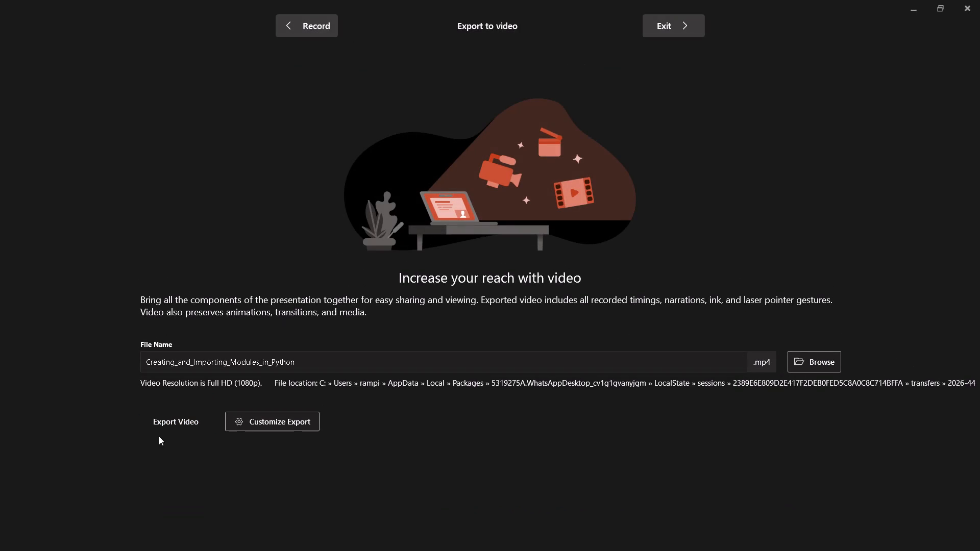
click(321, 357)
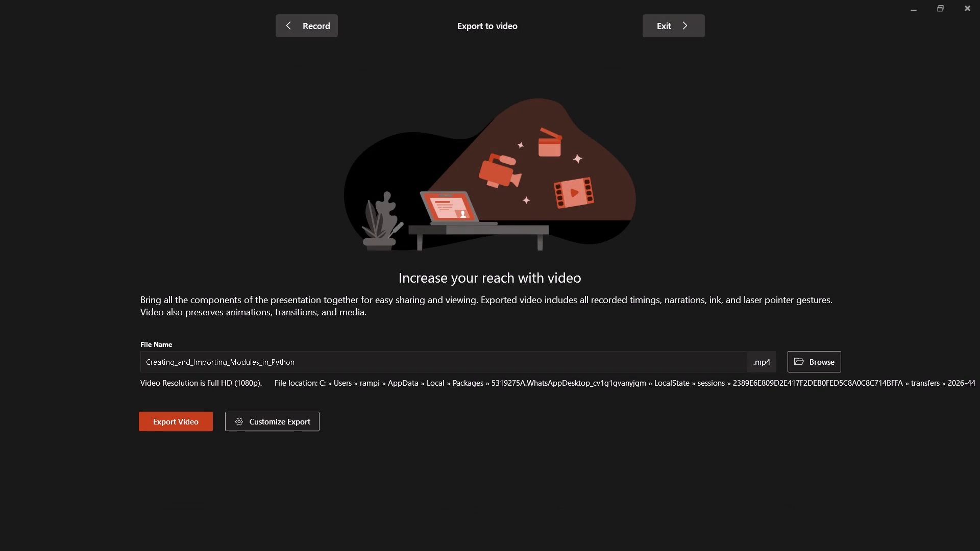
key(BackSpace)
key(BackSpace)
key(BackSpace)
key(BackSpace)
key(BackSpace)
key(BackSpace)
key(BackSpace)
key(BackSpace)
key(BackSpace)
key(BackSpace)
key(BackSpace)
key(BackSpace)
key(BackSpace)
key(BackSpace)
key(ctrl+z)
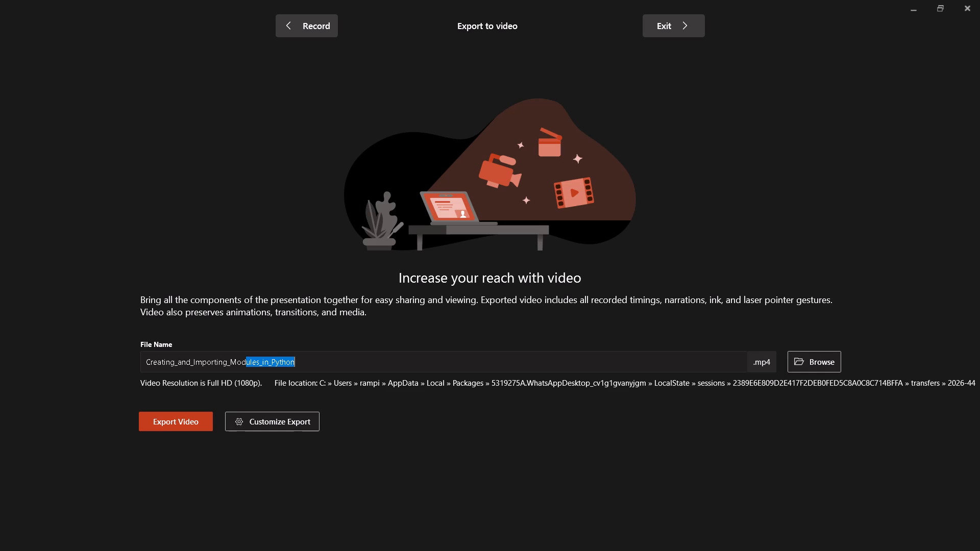
Append " assignment-1" to the video file name Creating_and_Importing_Modules_in_Python and export the presentation as an MP4.
click(321, 357)
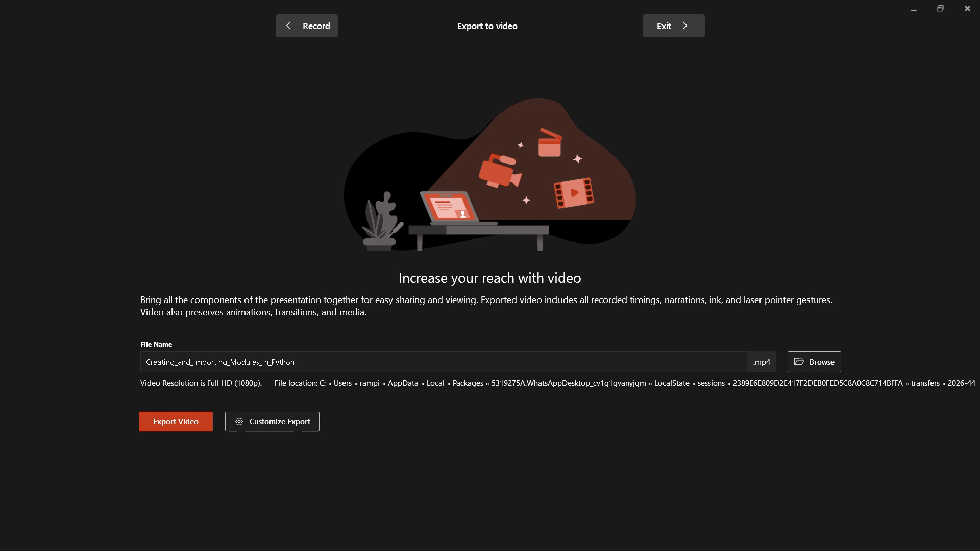
key(space)
text(assignment)
key(minus)
key(1)
click(175, 417)
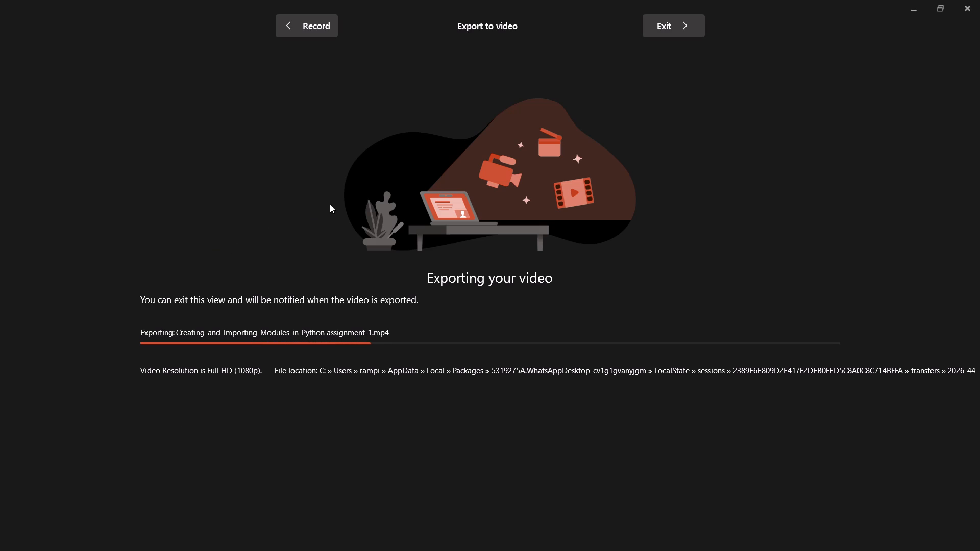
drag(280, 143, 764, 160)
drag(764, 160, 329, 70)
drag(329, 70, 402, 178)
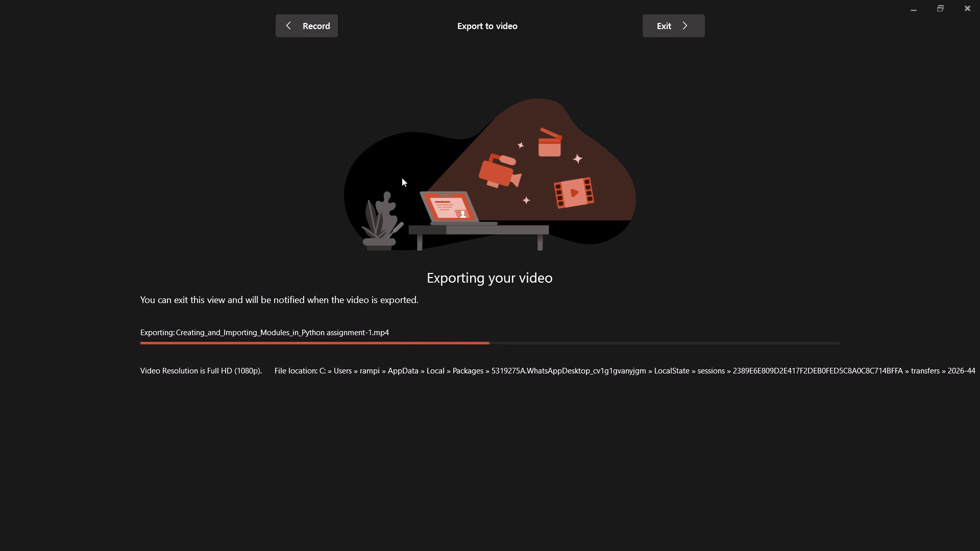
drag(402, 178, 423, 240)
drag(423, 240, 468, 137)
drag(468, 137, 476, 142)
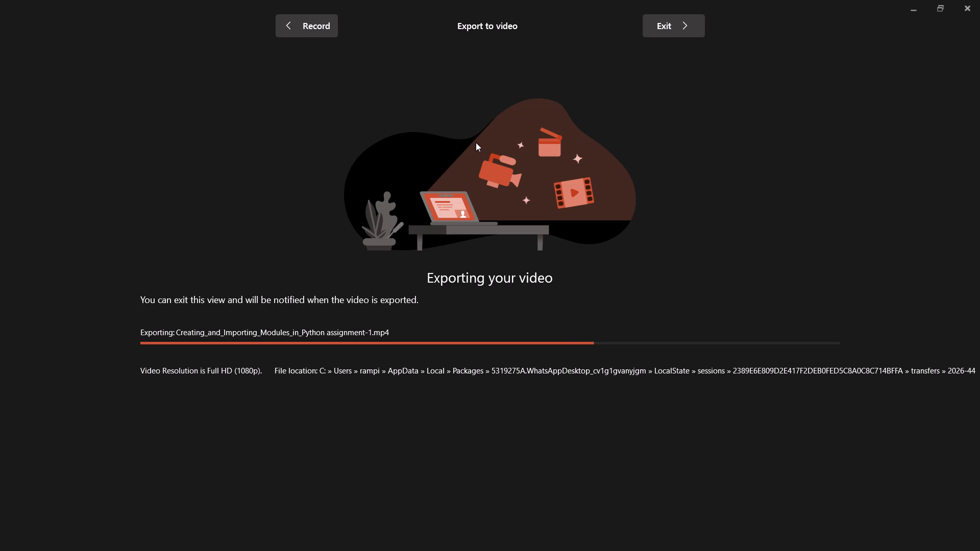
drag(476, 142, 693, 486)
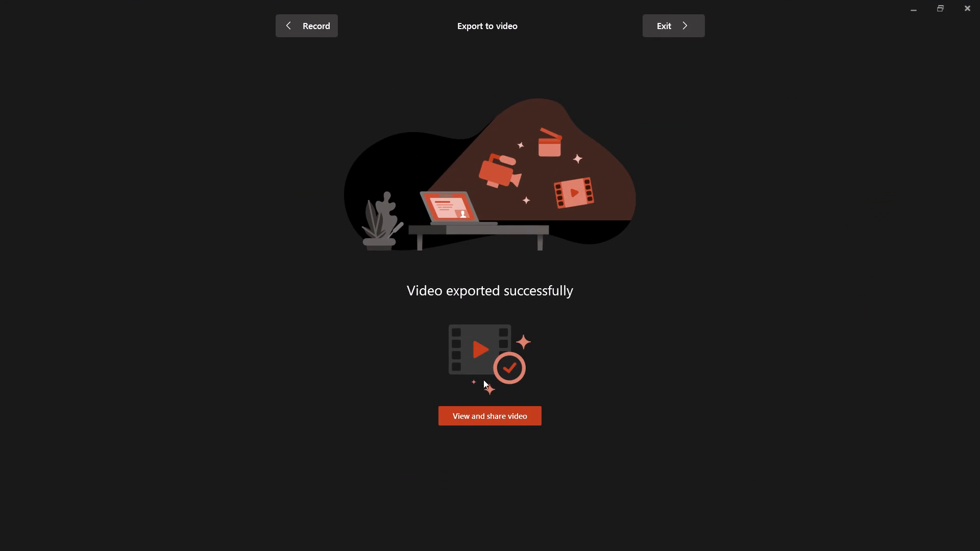
Open the exported video for viewing, allowing access to its file location.
click(498, 413)
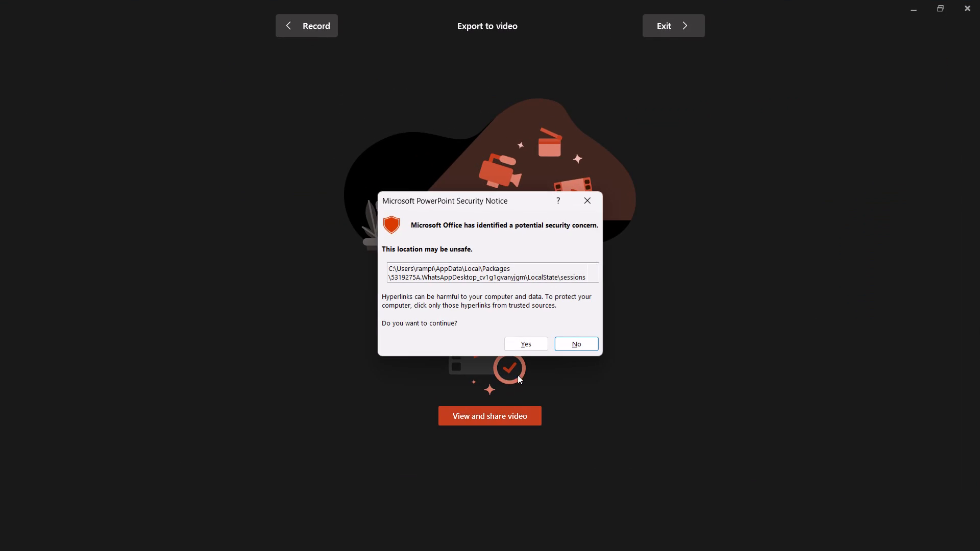
click(521, 343)
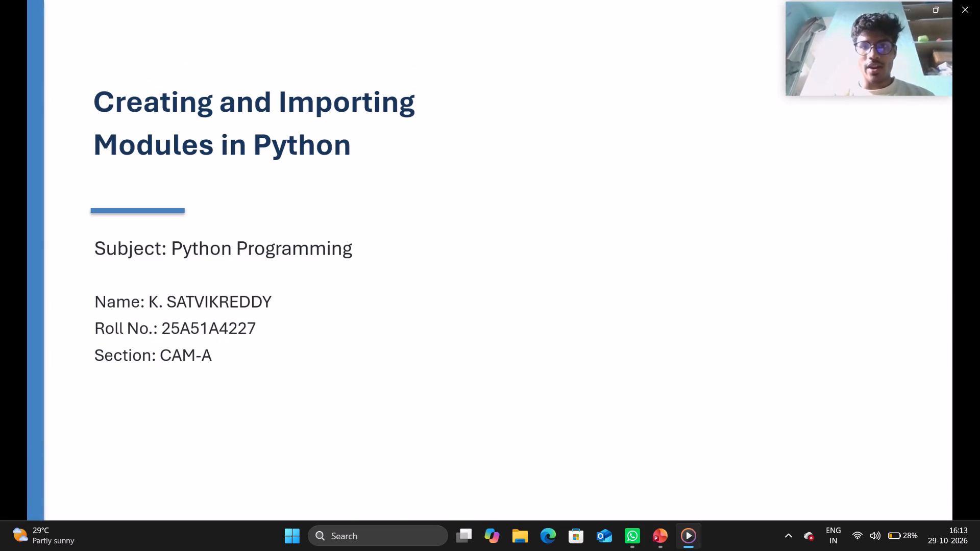
Switch back to the PowerPoint presentation's editing view and change the section on the title slide to CSM-A, finishing on slide 2.
click(495, 105)
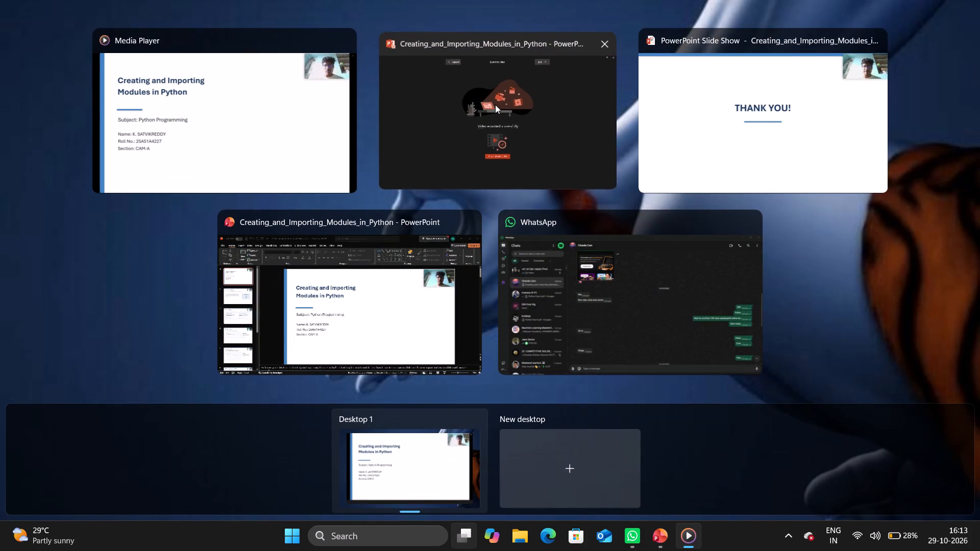
click(297, 23)
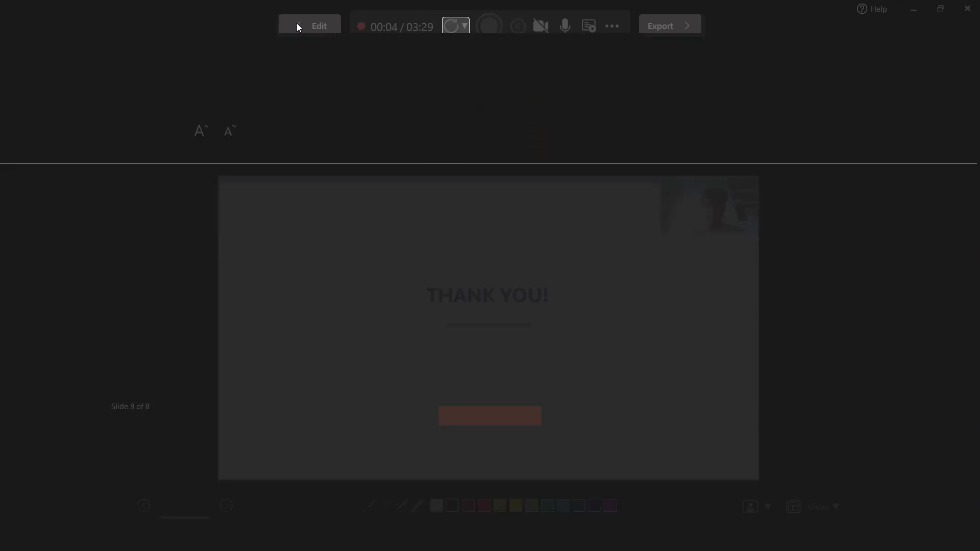
click(297, 23)
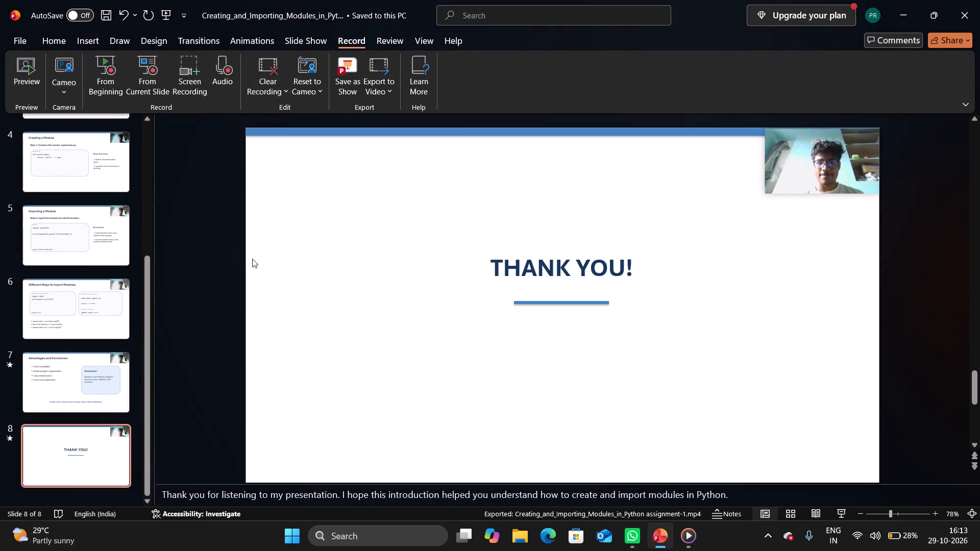
scroll(74, 147, up, 7)
click(74, 147)
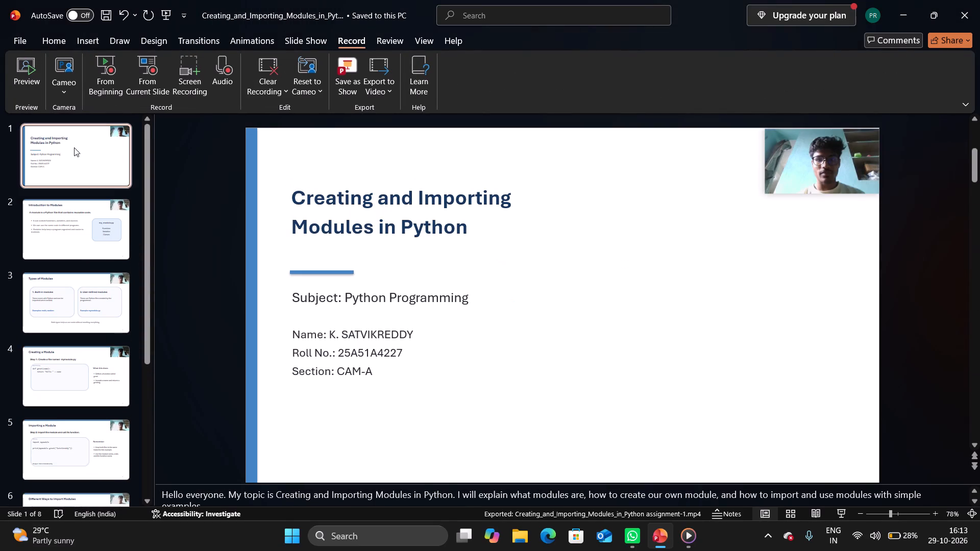
click(360, 369)
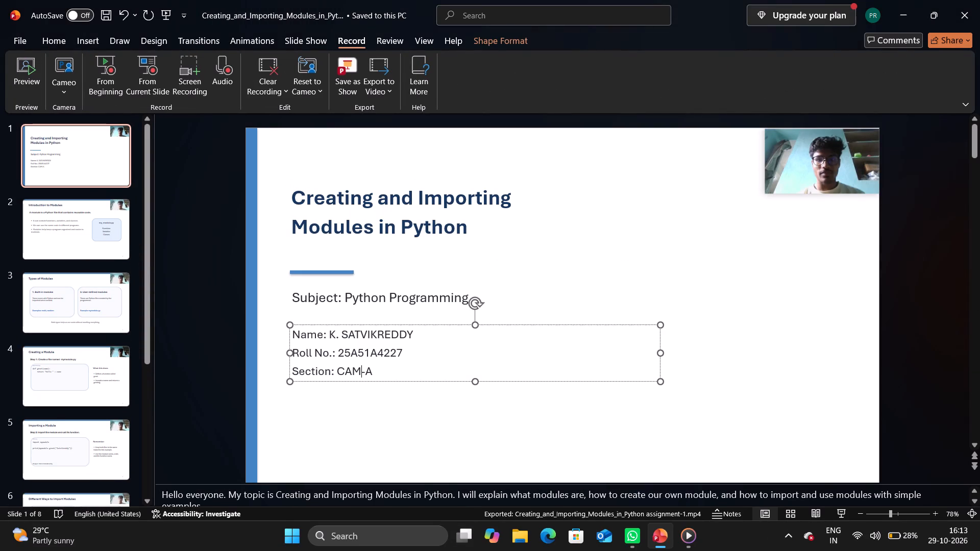
key(BackSpace)
key(BackSpace)
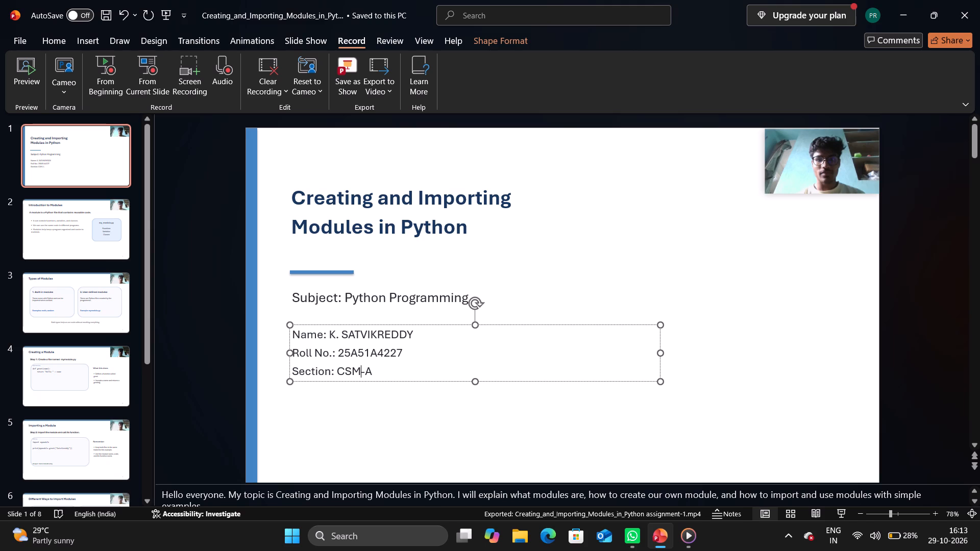
click(82, 232)
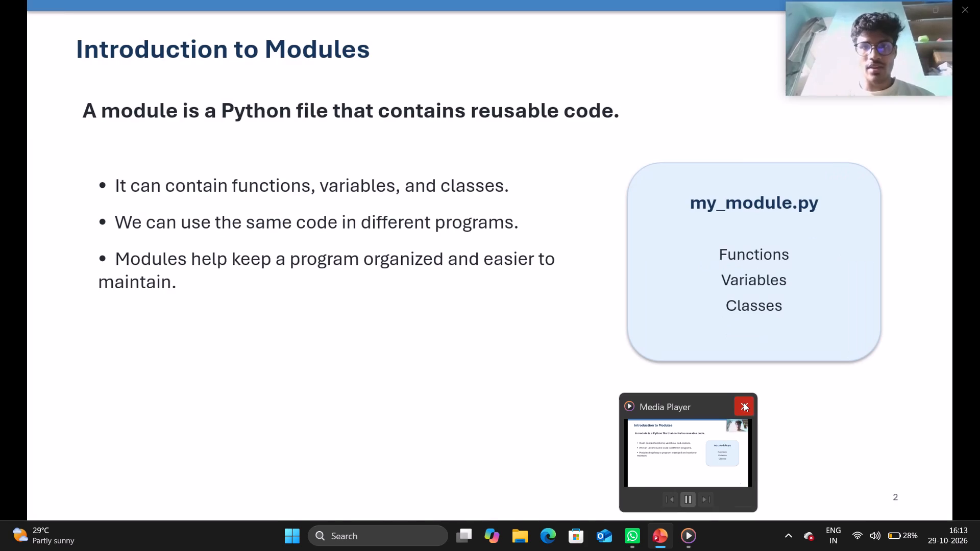
Close the Media Player window that is playing the exported video.
click(744, 403)
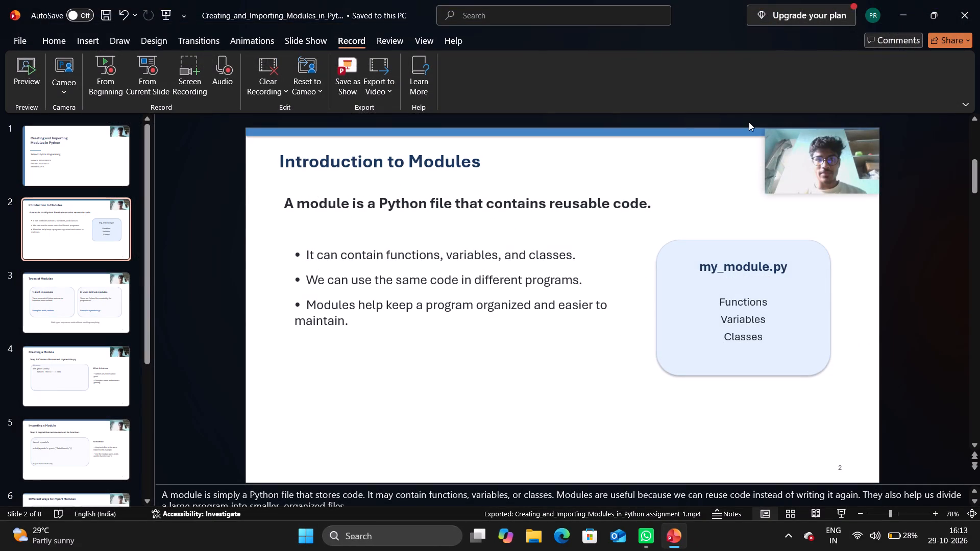
Play the camera recordings on slide 1 and slide 2, Introduction to Modules, to check them.
click(74, 171)
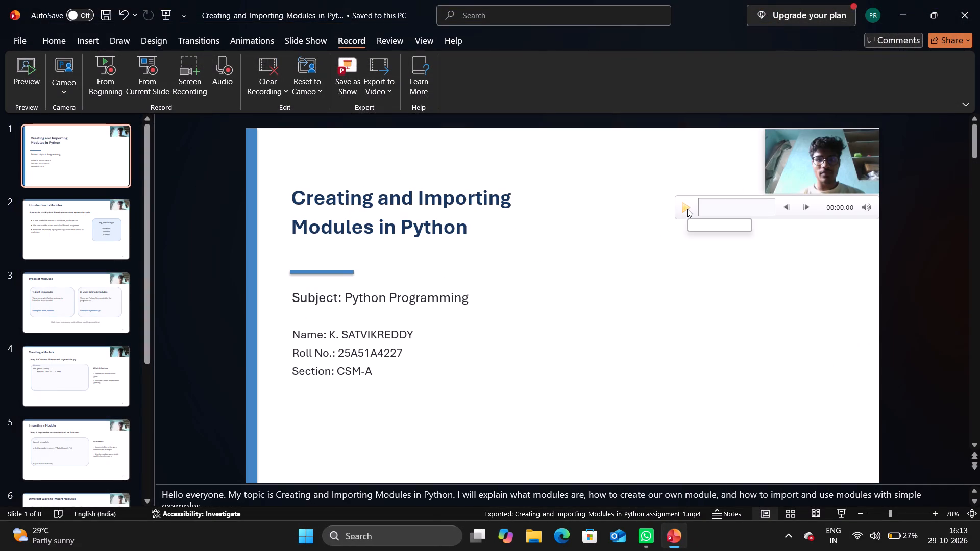
click(687, 209)
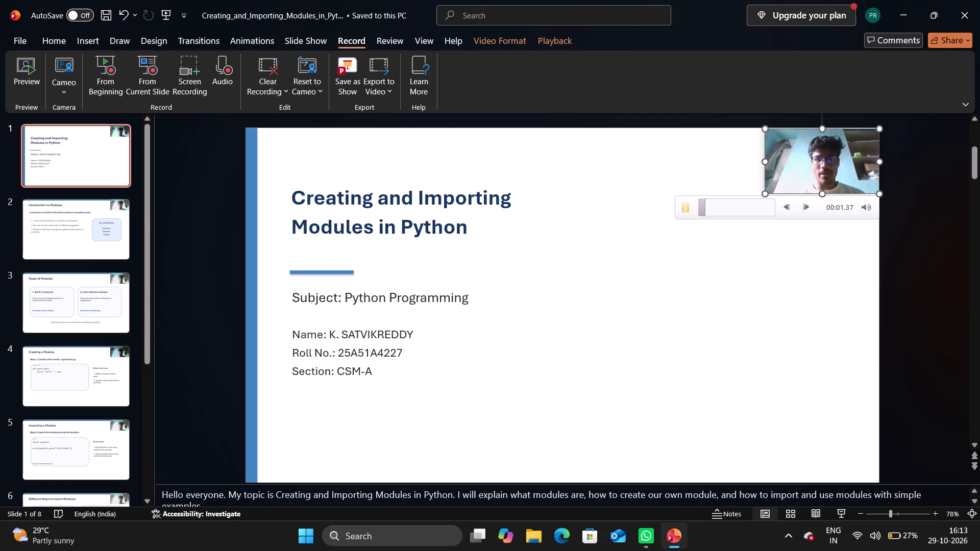
click(99, 221)
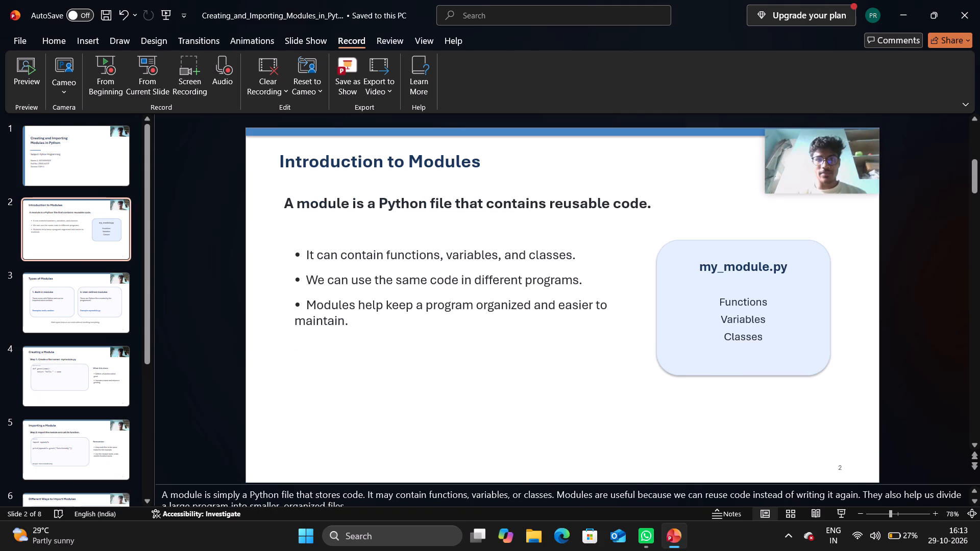
click(690, 205)
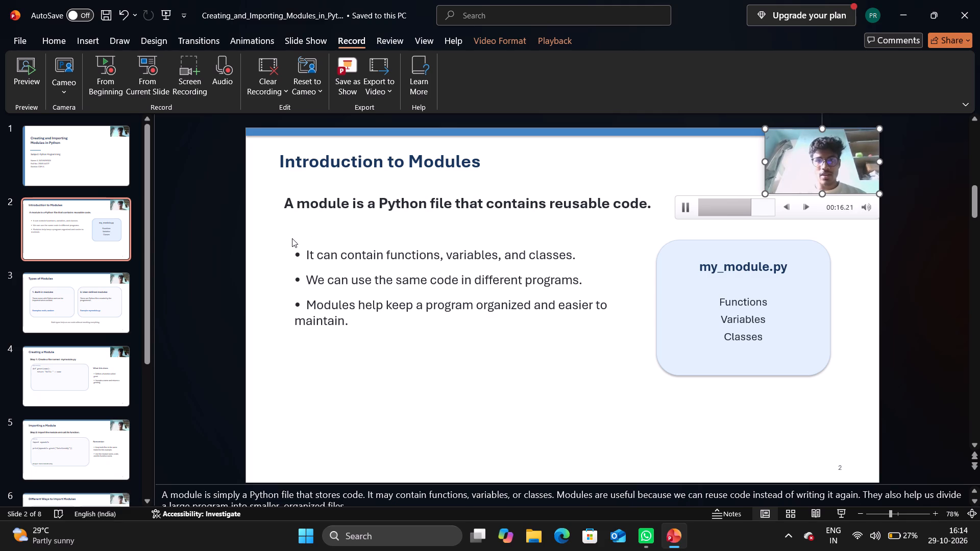
Look through the remaining slides from Types of Modules to THANK YOU! to check their camera recordings.
click(99, 289)
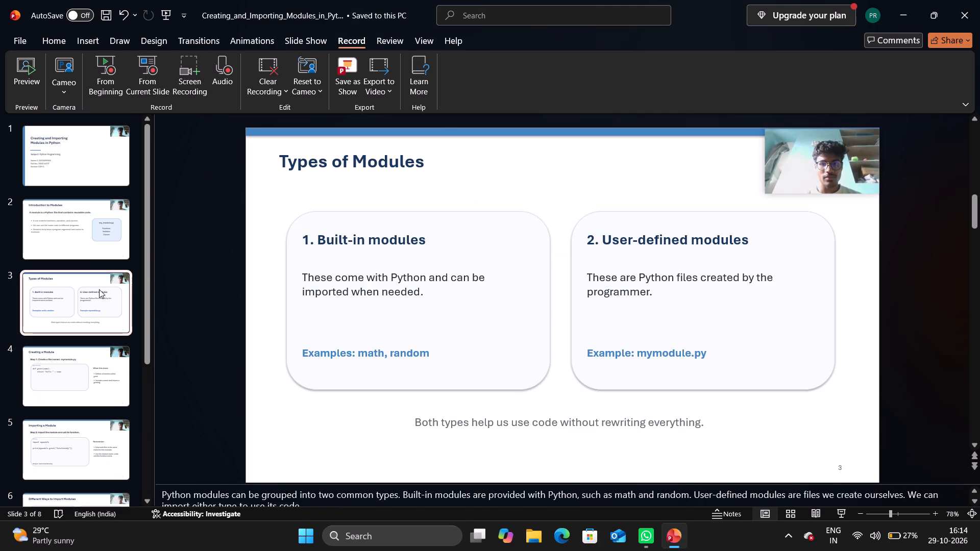
click(95, 350)
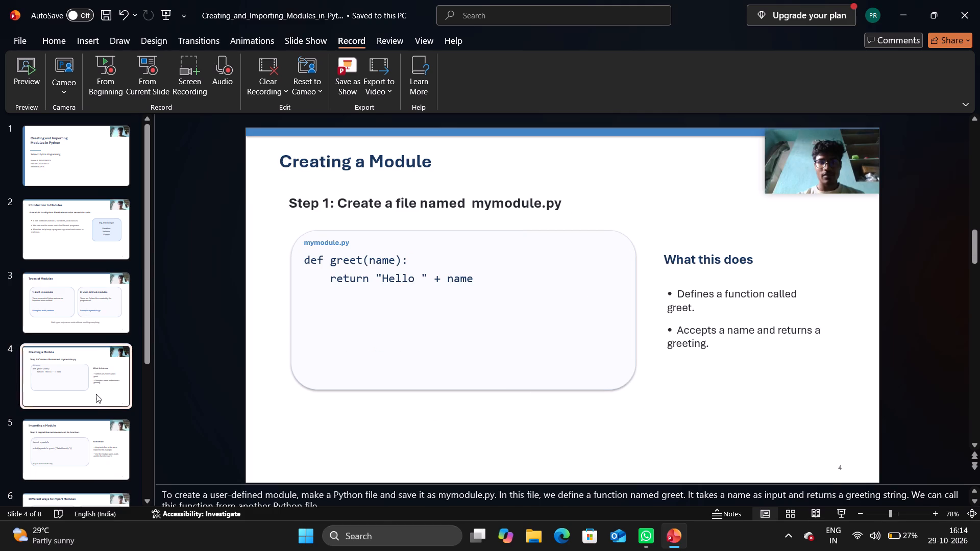
click(88, 441)
scroll(88, 441, down, 1)
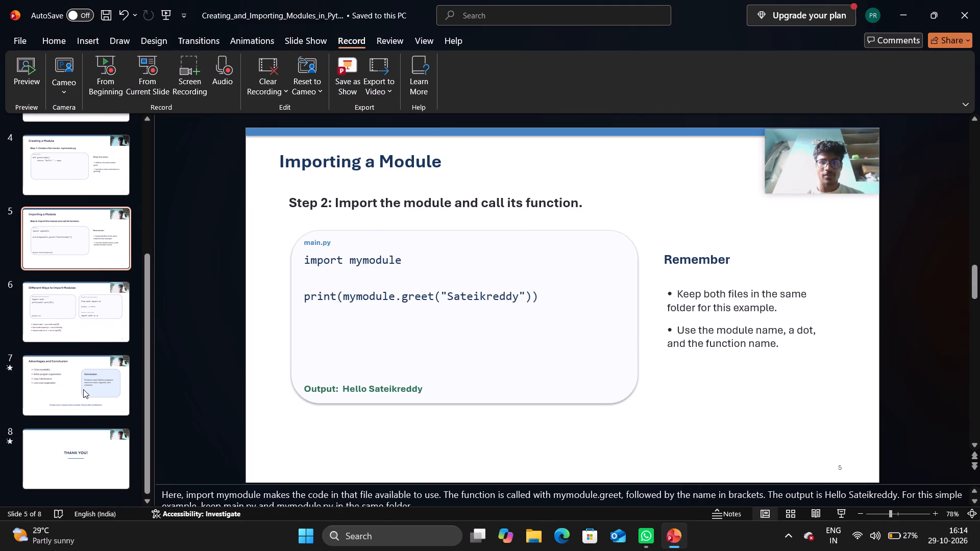
click(83, 389)
scroll(83, 389, down, 1)
click(82, 443)
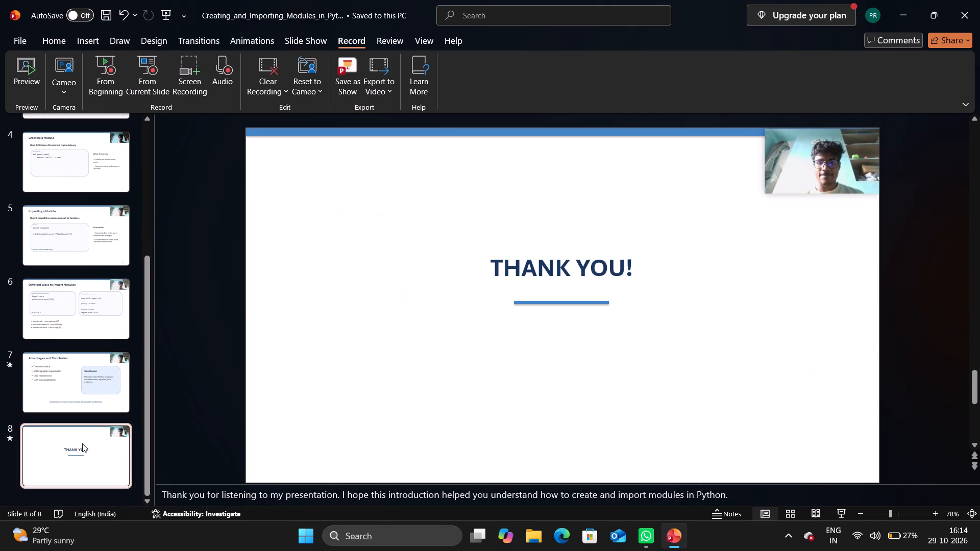
Return to title slide 1 and play its camera recording through to the end.
scroll(82, 443, up, 3)
click(57, 160)
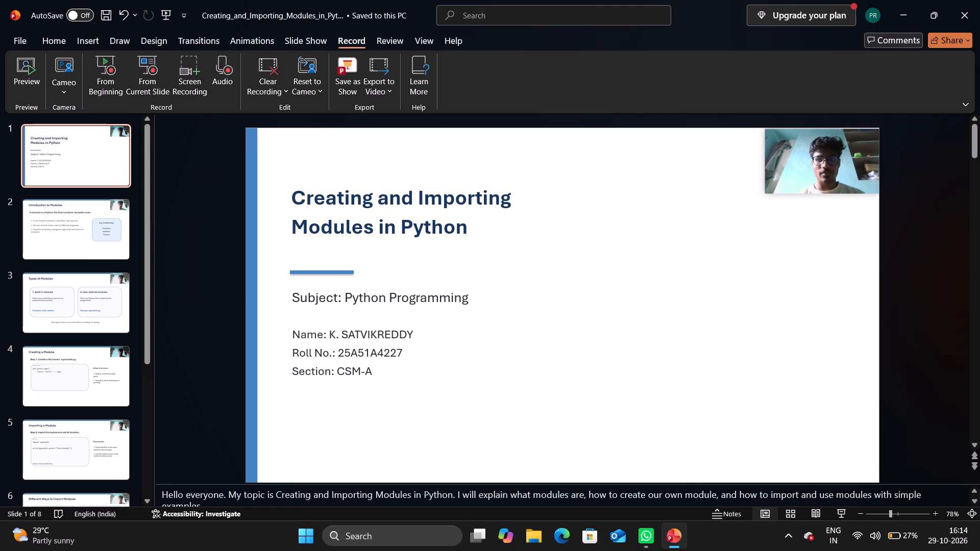
click(108, 71)
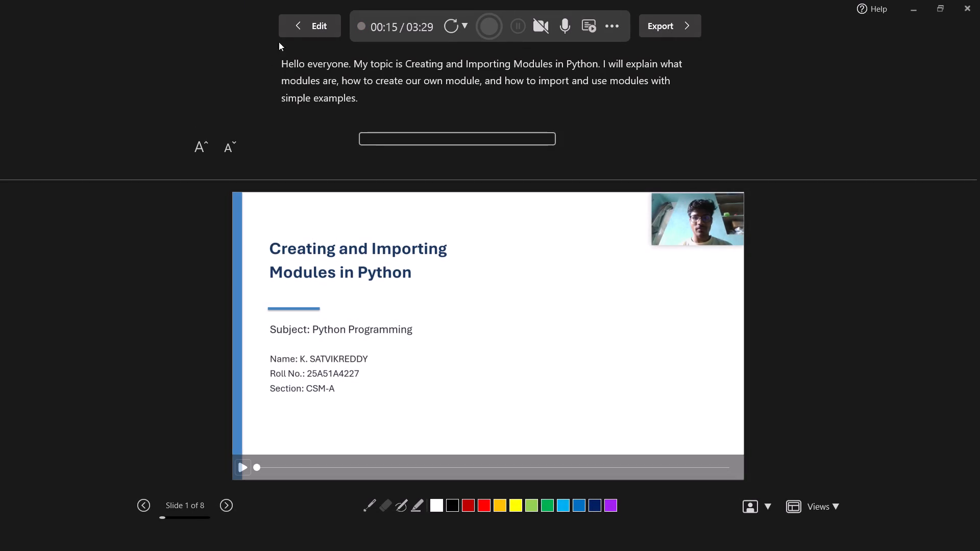
click(298, 26)
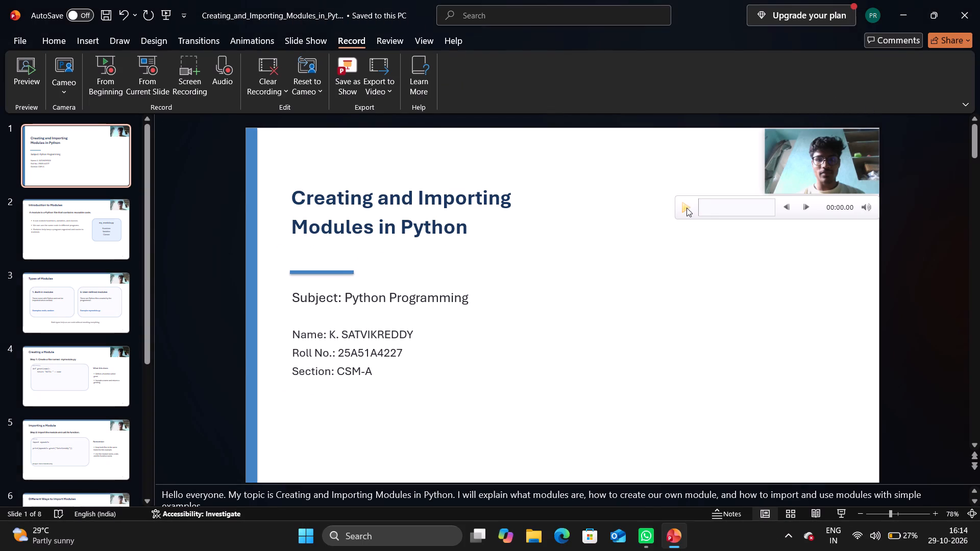
click(685, 208)
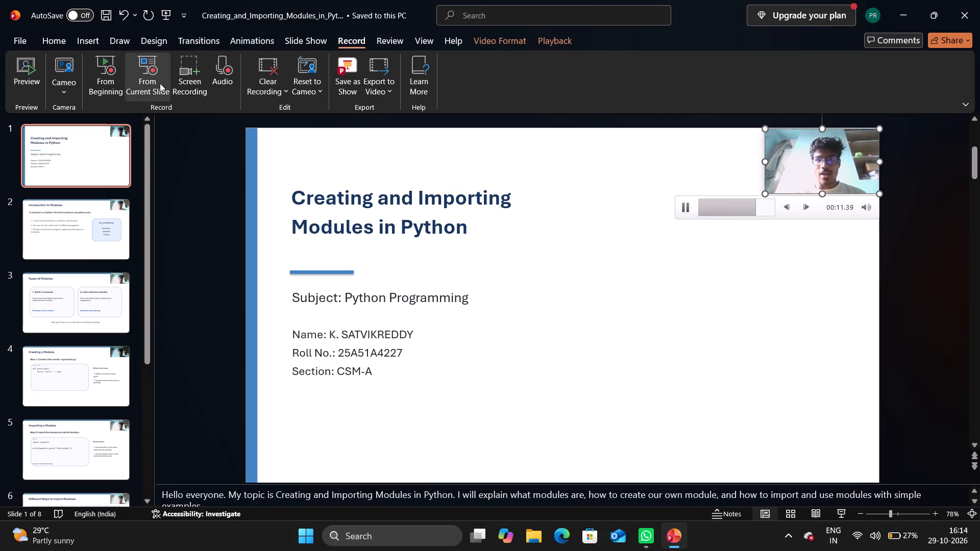
Open the recording view from the beginning of the presentation.
click(102, 70)
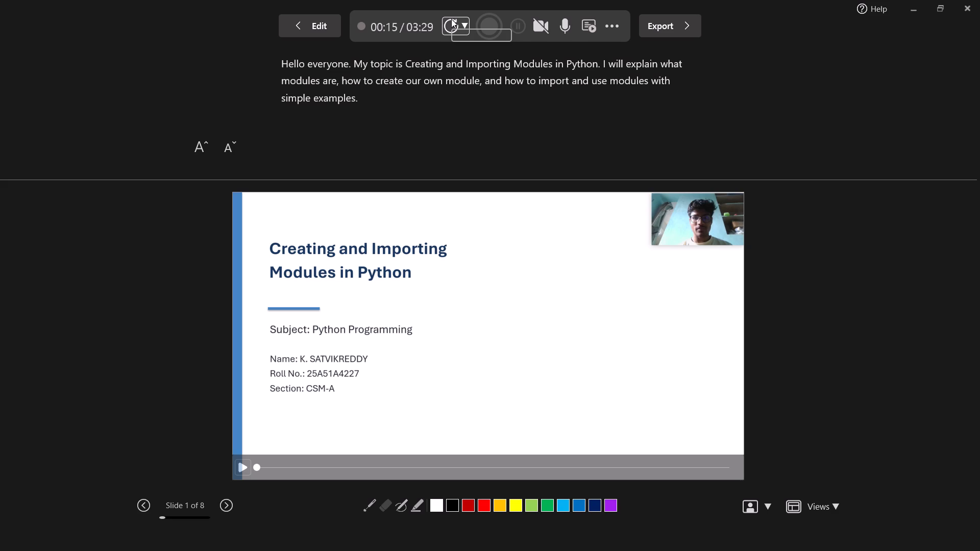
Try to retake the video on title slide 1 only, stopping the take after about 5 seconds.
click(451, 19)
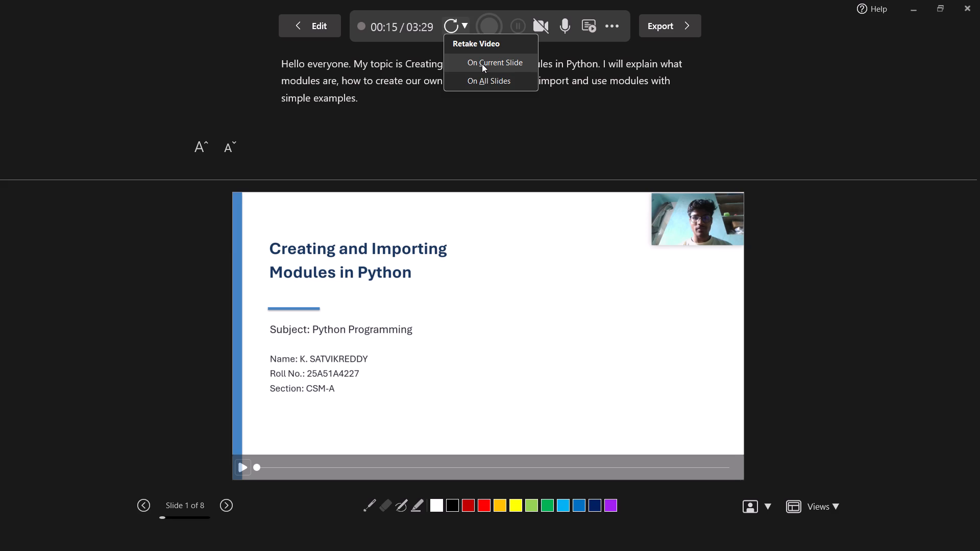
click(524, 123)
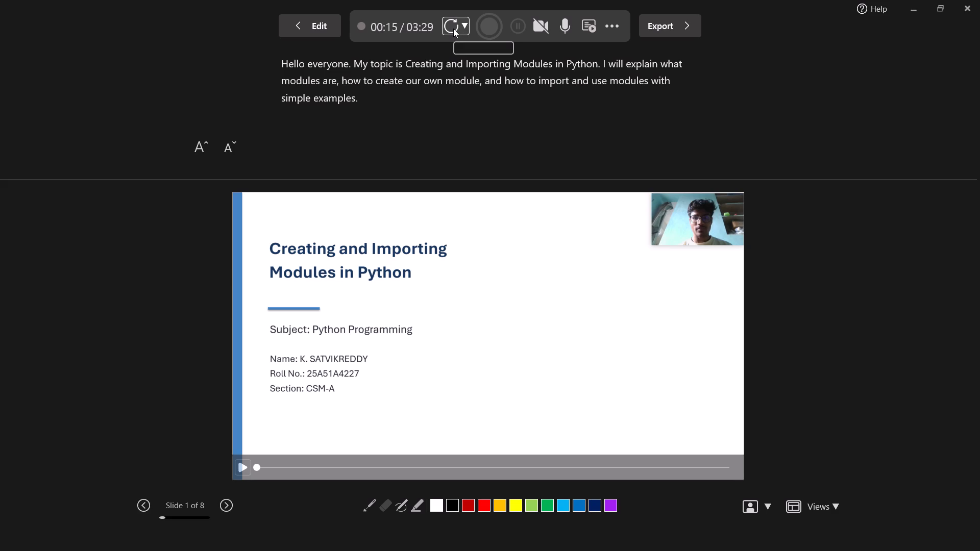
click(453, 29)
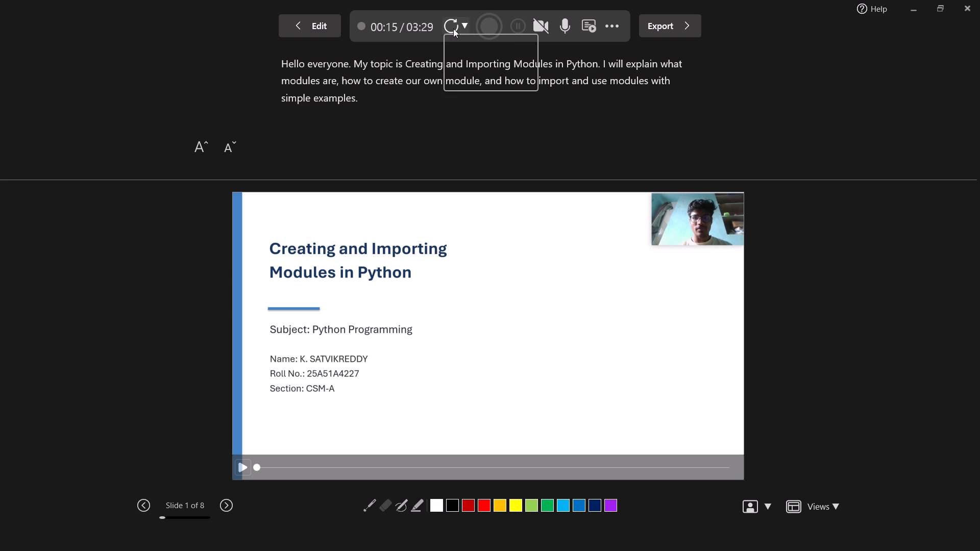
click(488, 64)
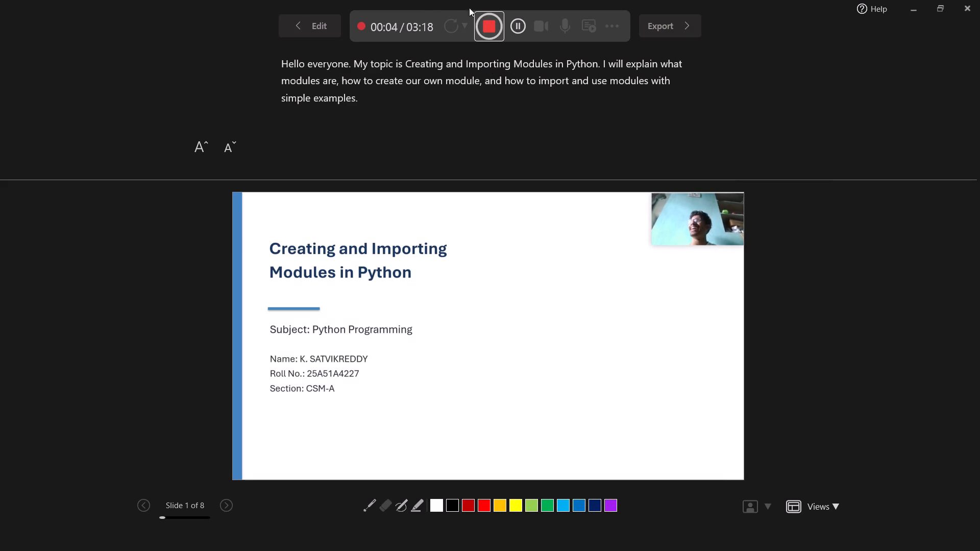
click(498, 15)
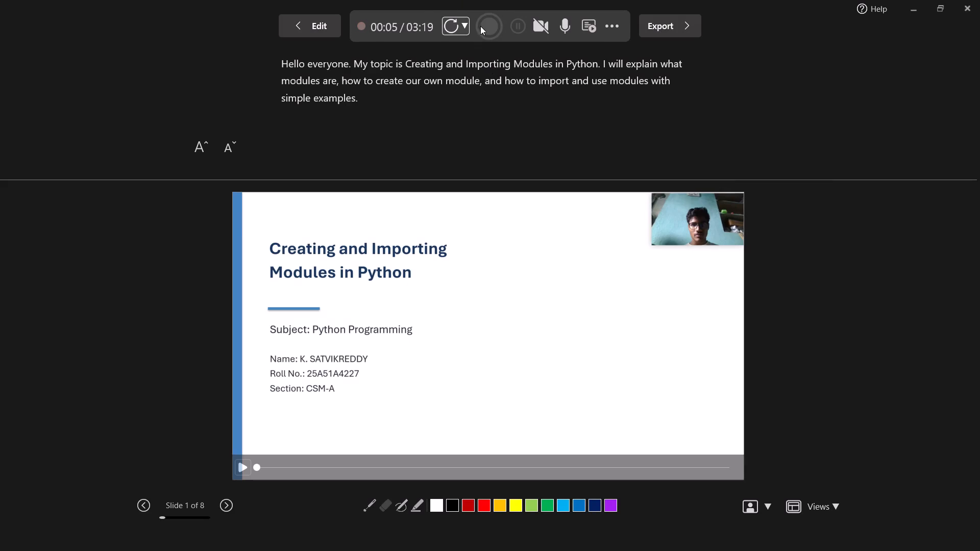
Retake the video on title slide 1 only, recording a camera narration of about 21 seconds.
click(446, 17)
click(459, 24)
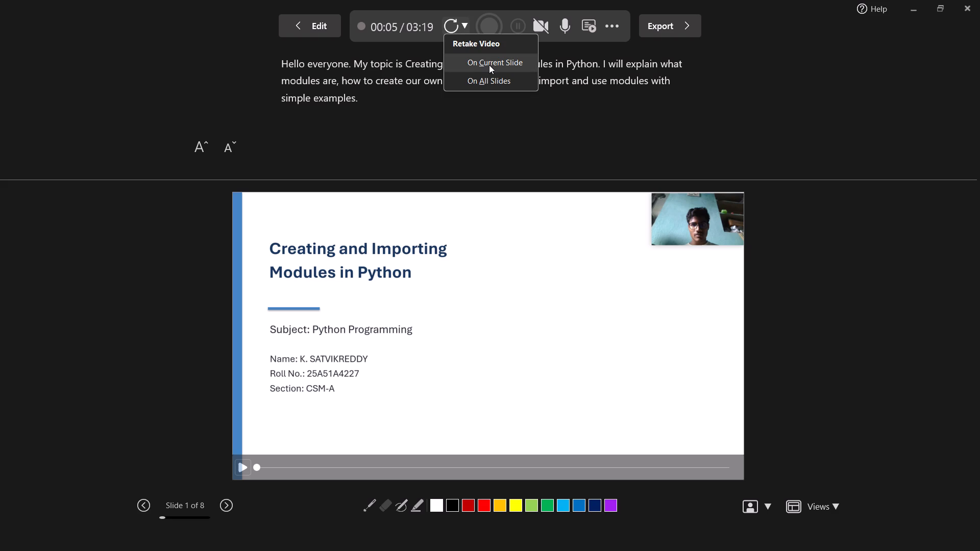
click(489, 65)
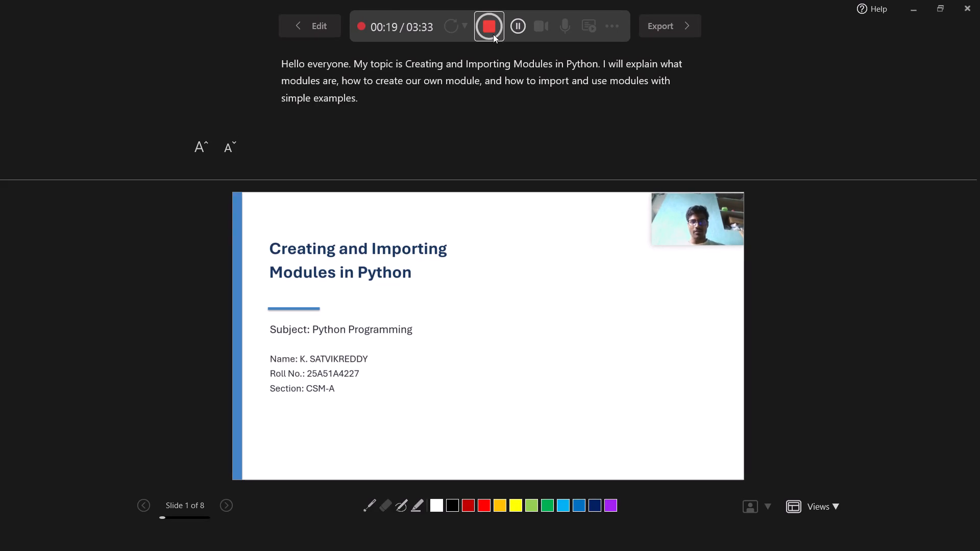
click(495, 22)
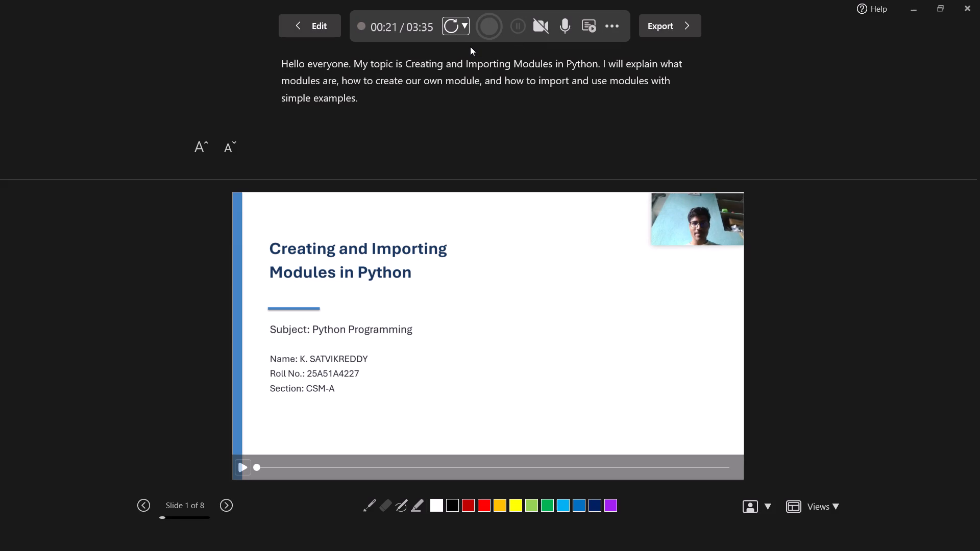
Retake the video on slide 2, Introduction to Modules, only, recording about 25 seconds, and return to editing the presentation.
key(Right)
click(457, 21)
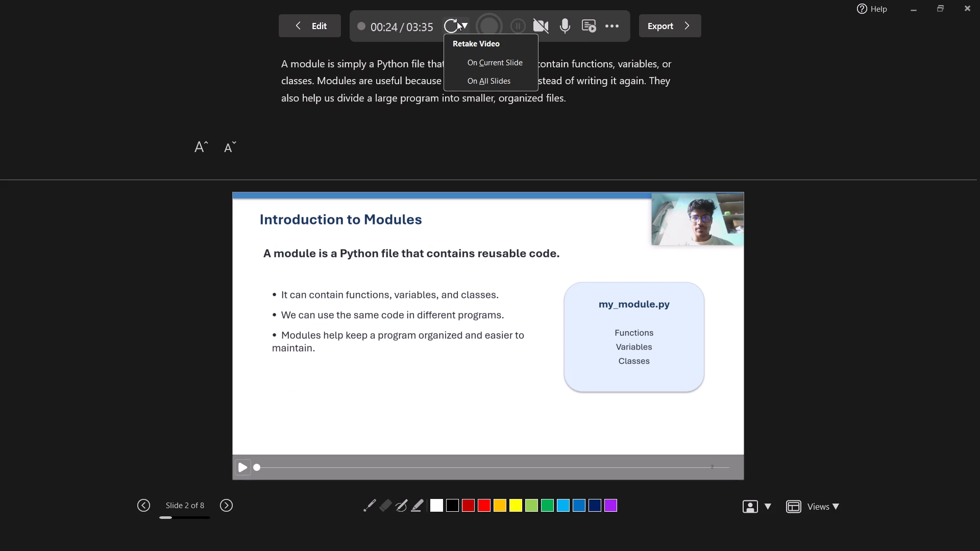
click(486, 61)
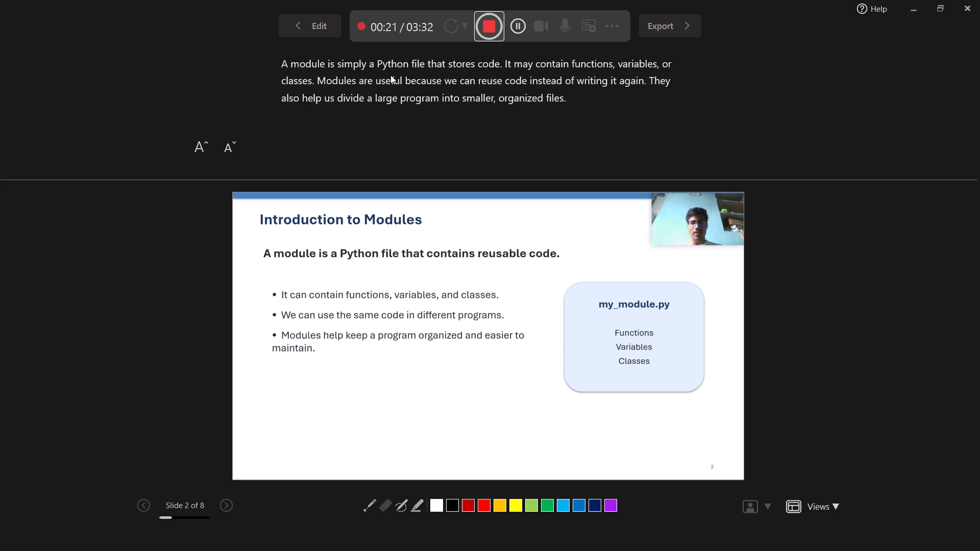
click(495, 23)
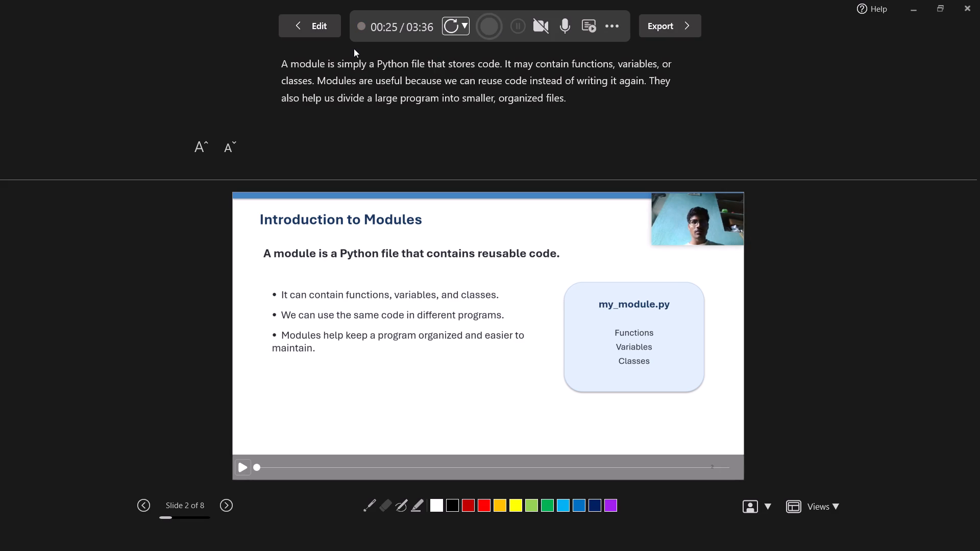
click(302, 13)
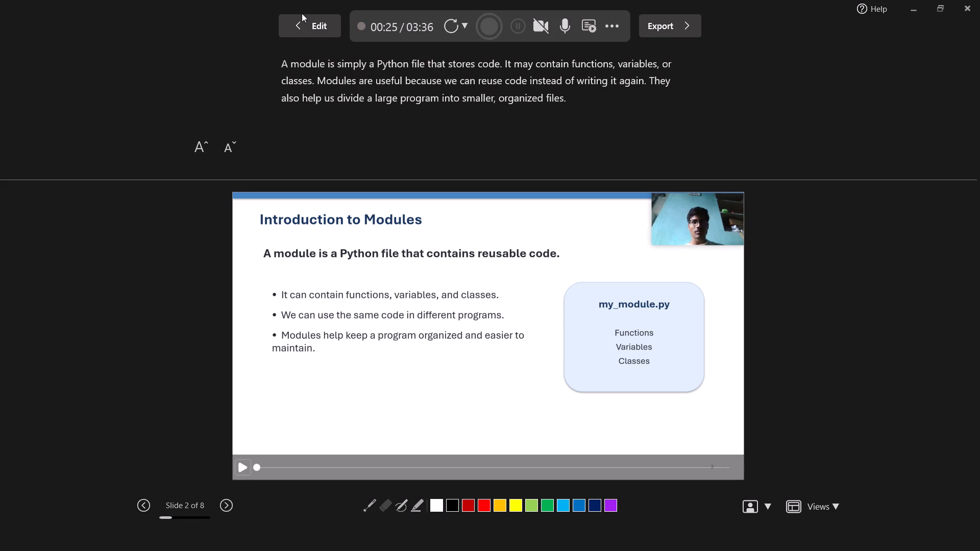
click(308, 23)
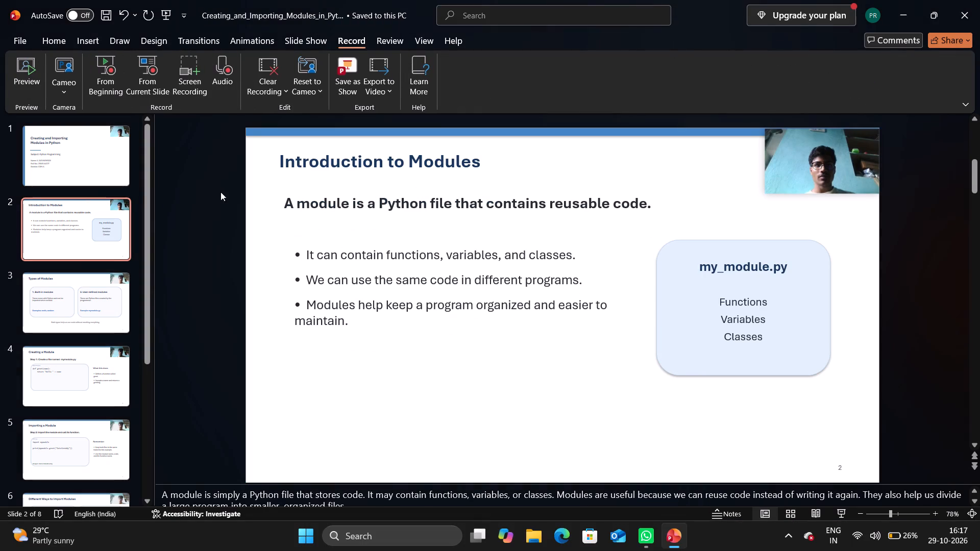
Play the new camera recordings on title slide 1 and slide 2, Introduction to Modules, through to the end.
key(Up)
key(Up)
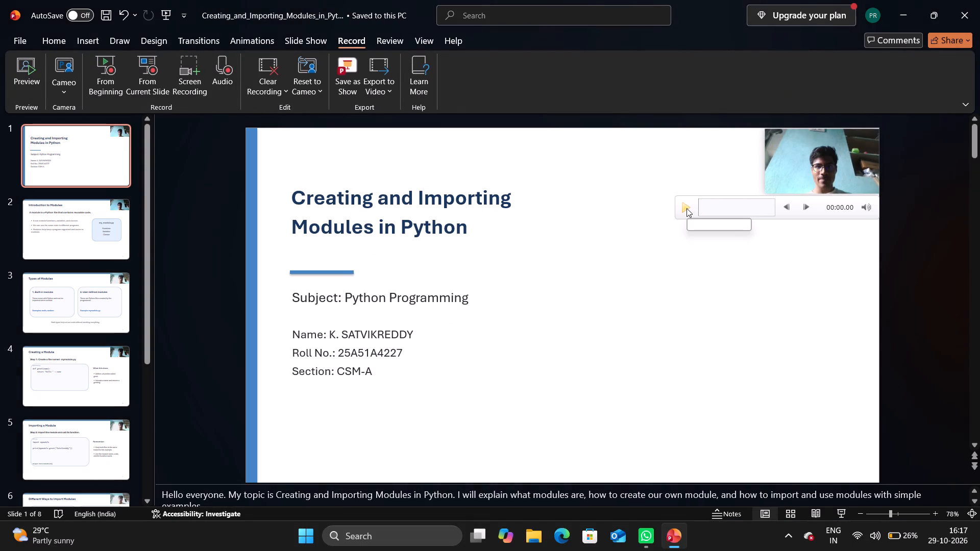
click(687, 208)
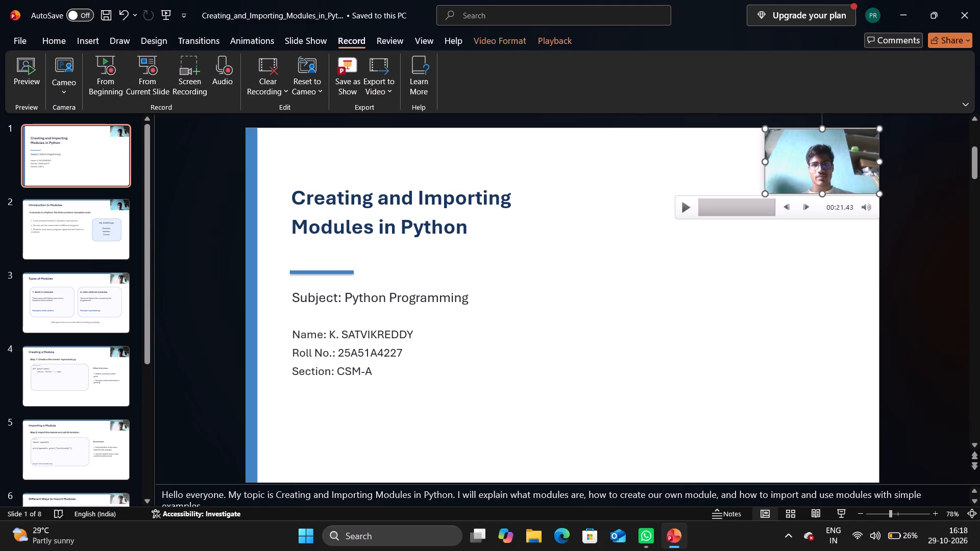
key(Down)
click(51, 232)
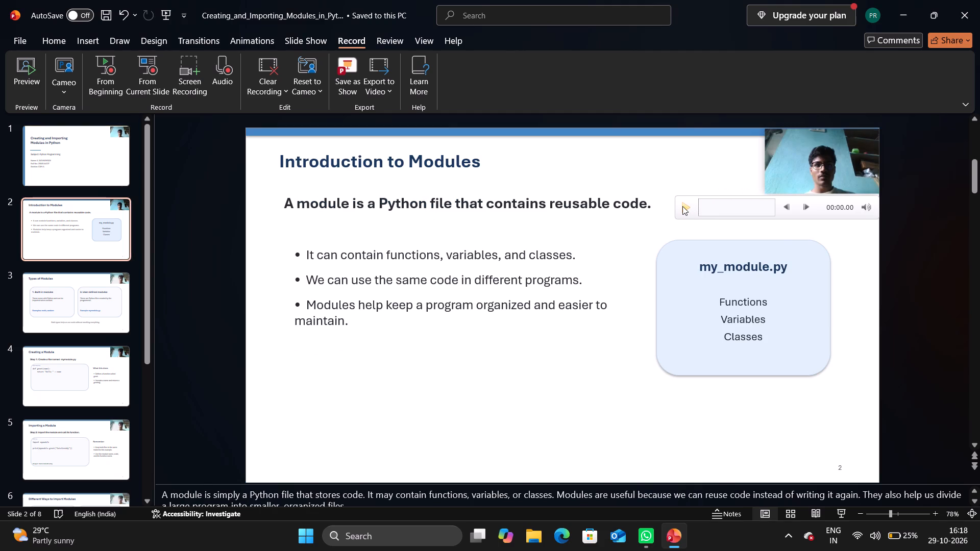
click(682, 206)
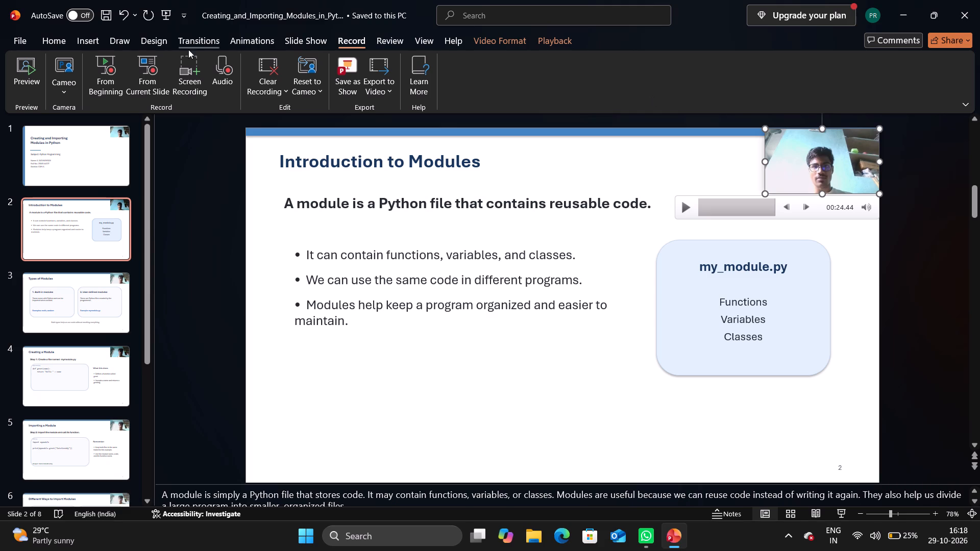
Export the presentation as the Full HD (1080p) MP4 video Creating_and_Importing_Modules_in_Python.
click(102, 64)
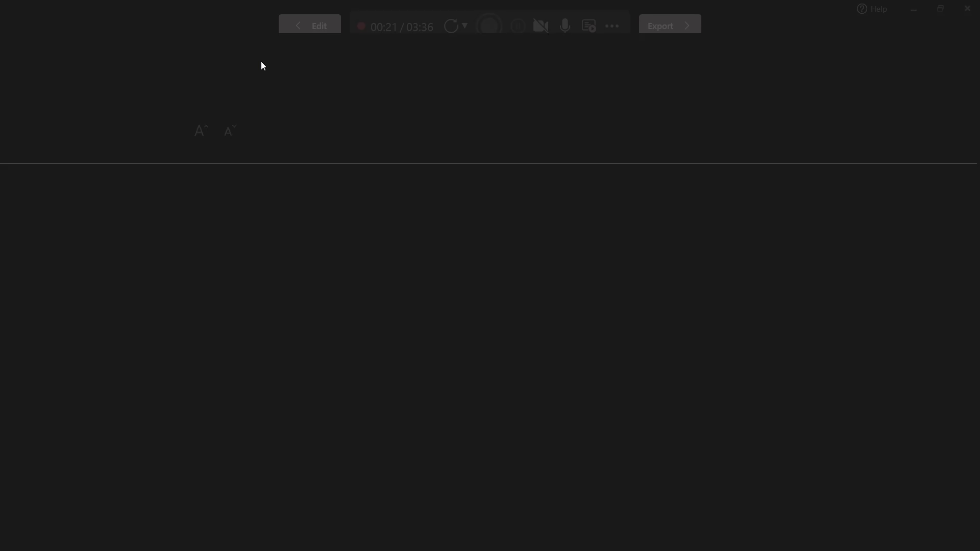
click(665, 21)
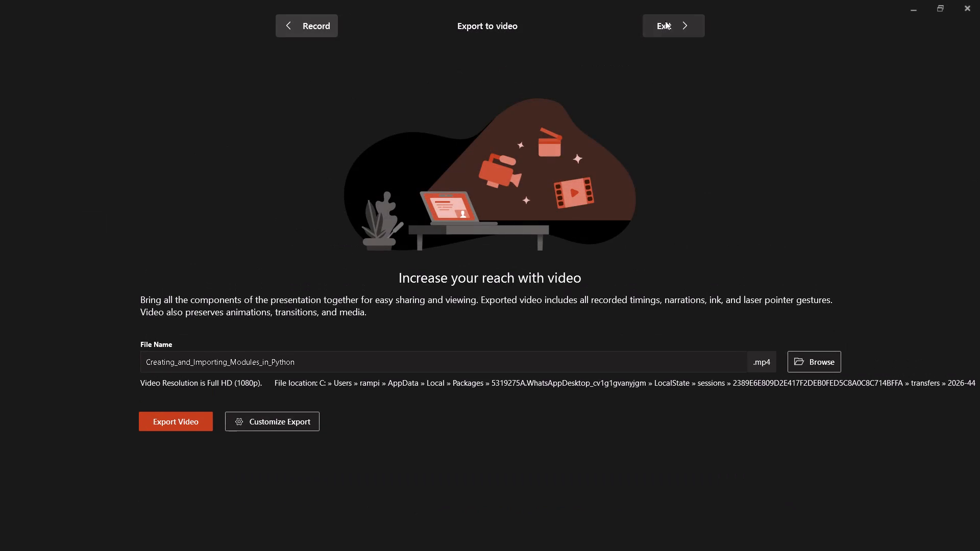
click(326, 366)
click(165, 419)
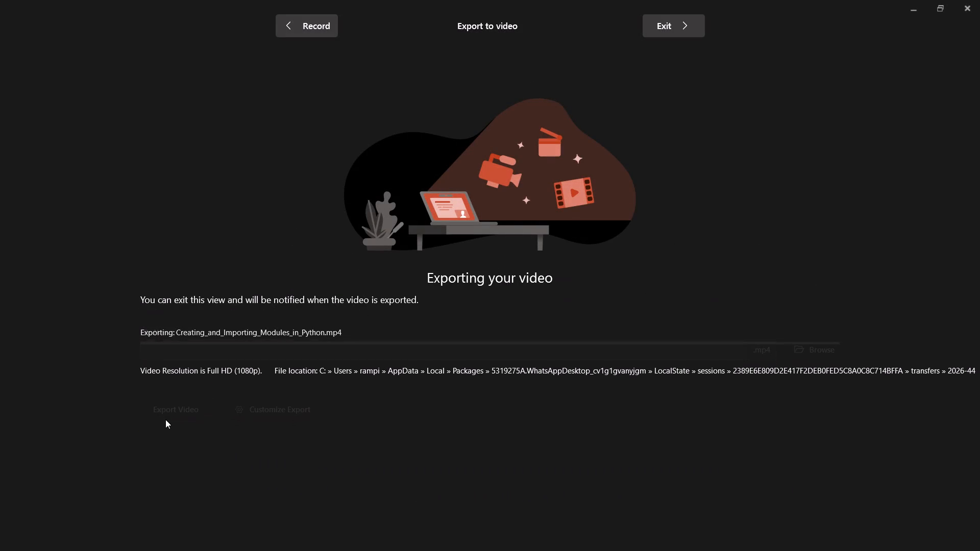
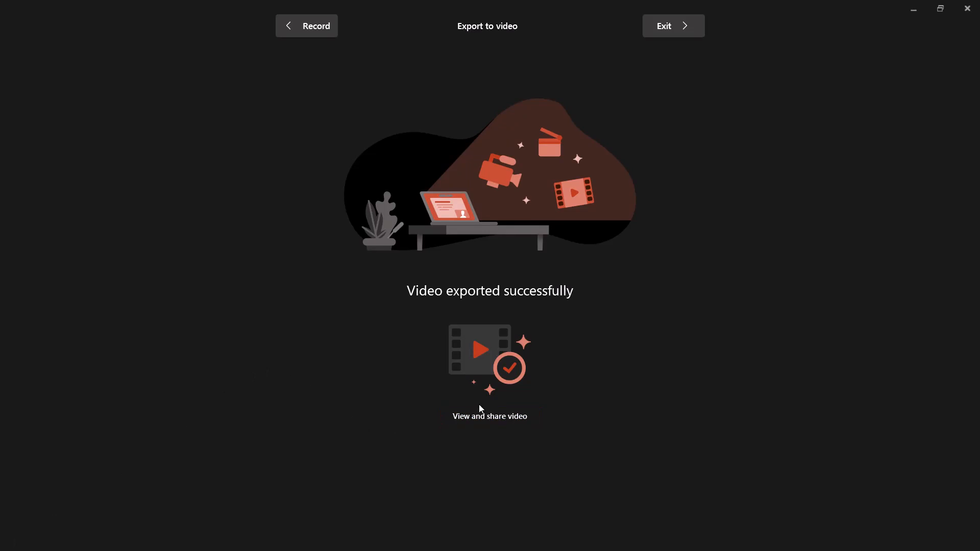
Open the exported video Creating_and_Importing_Modules_in_Python in Media Player, allowing the file location, and view its opening on the title slide.
click(495, 416)
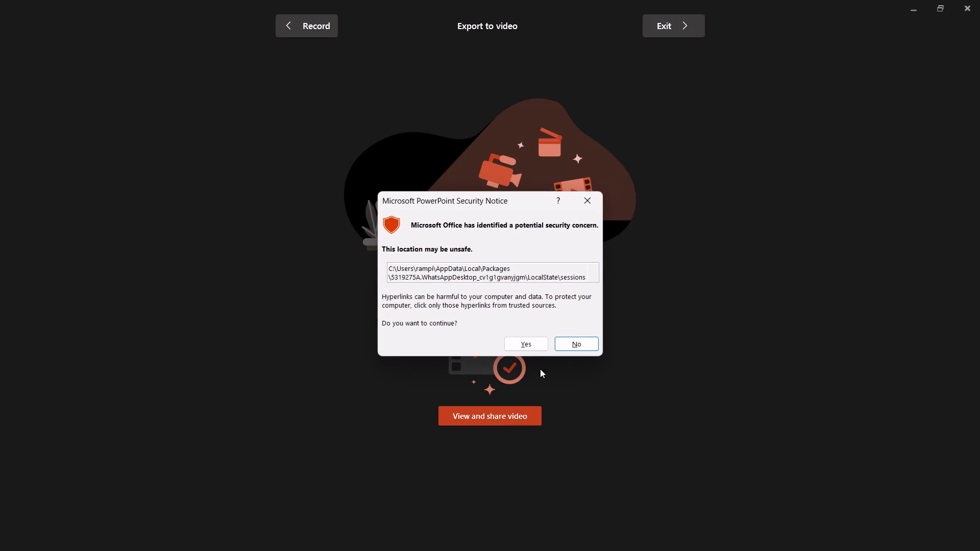
click(530, 338)
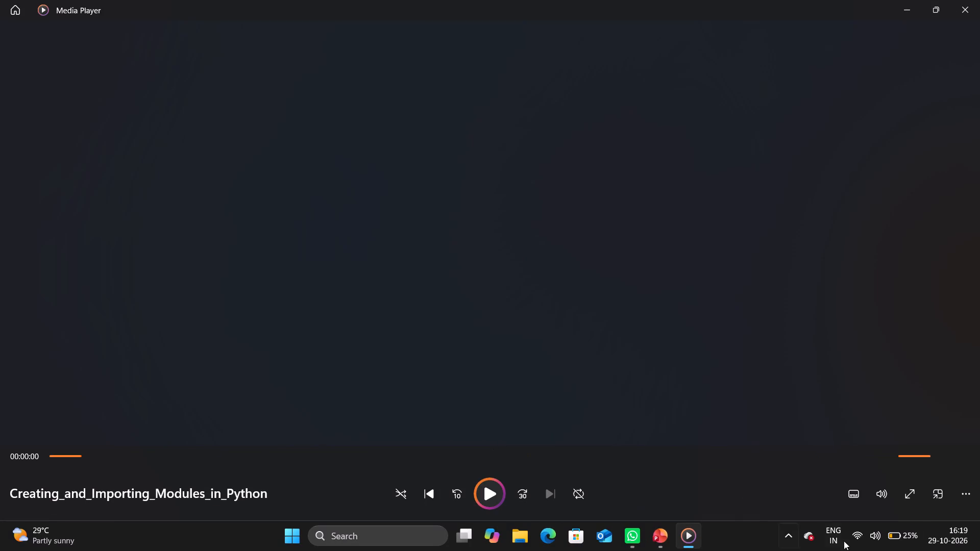
click(966, 487)
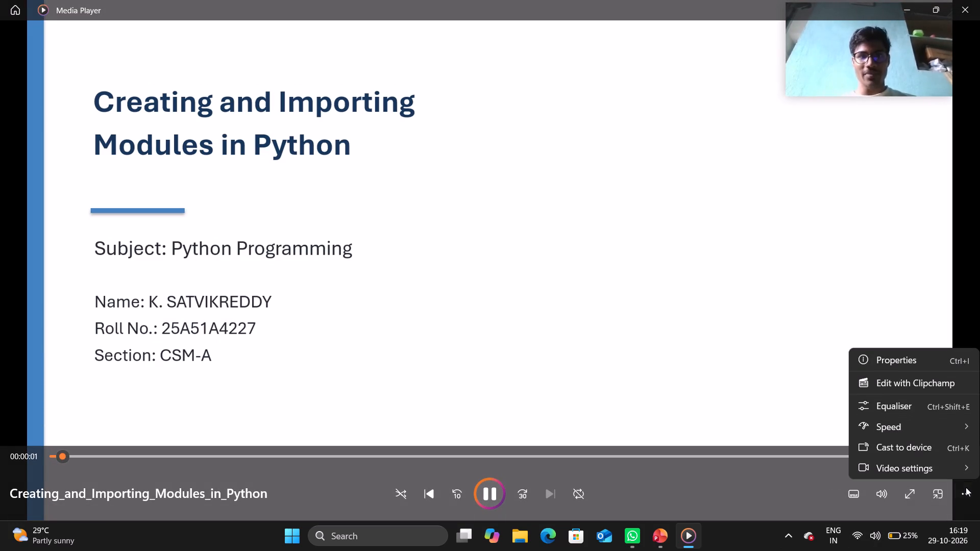
click(692, 493)
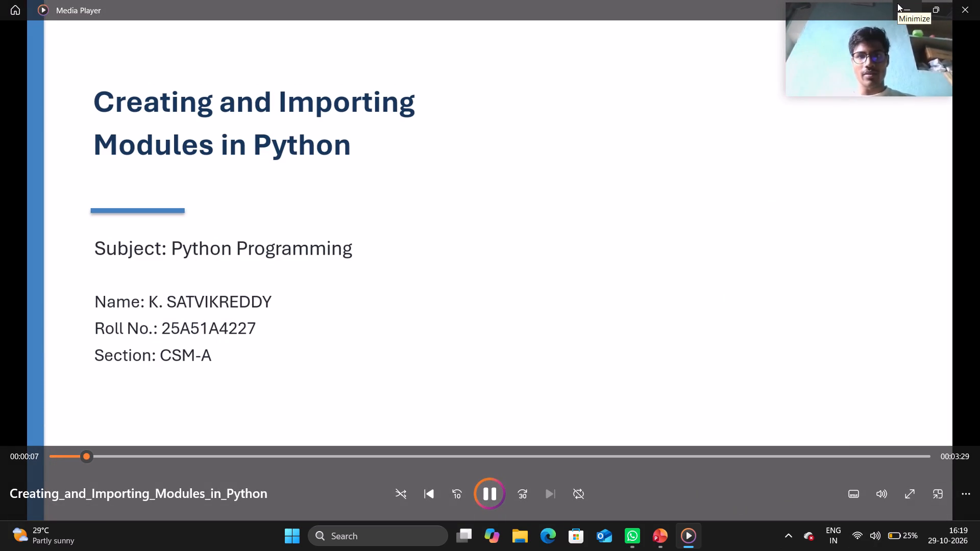
Close the video playback and share the newly exported Creating_and_Importing_Modules_in_Python video from File Explorer's recent files with WhatsApp.
click(971, 16)
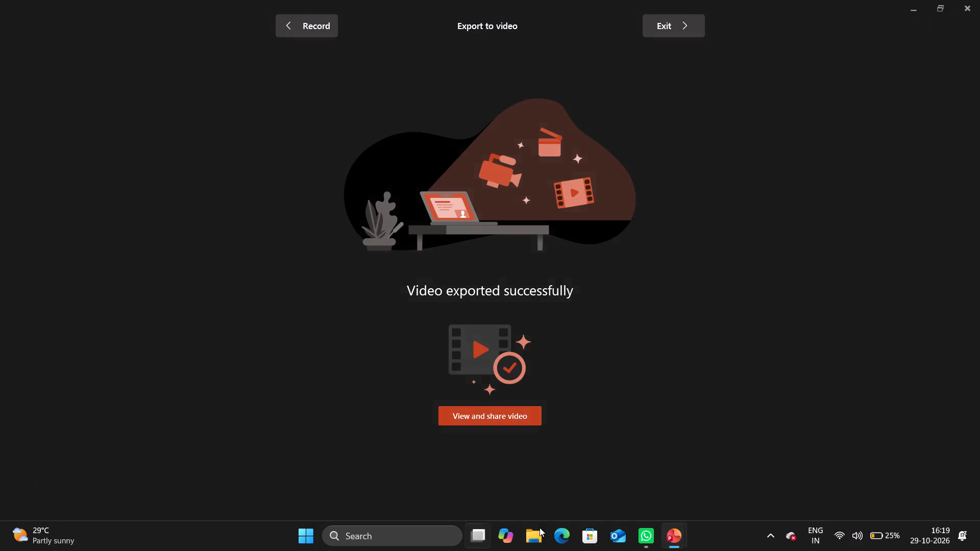
click(530, 542)
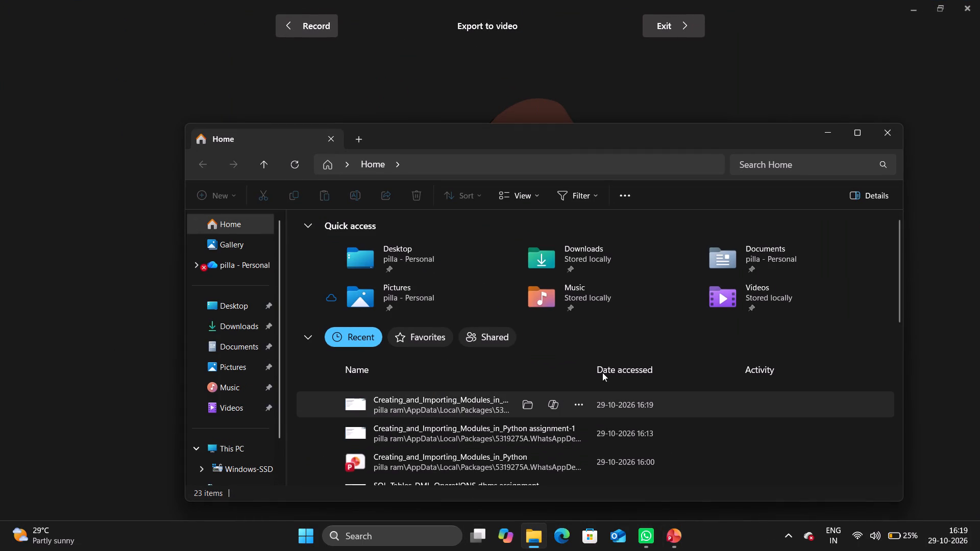
click(579, 403)
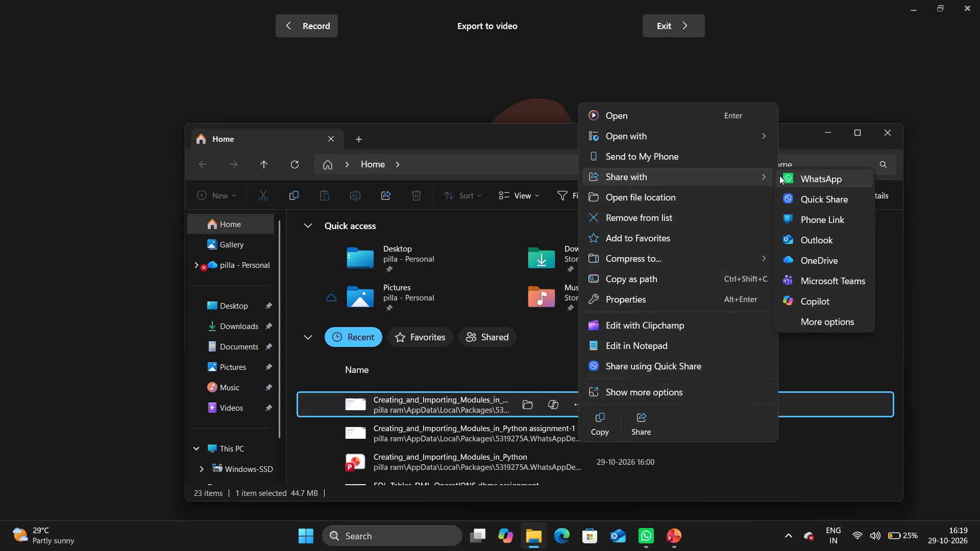
click(779, 176)
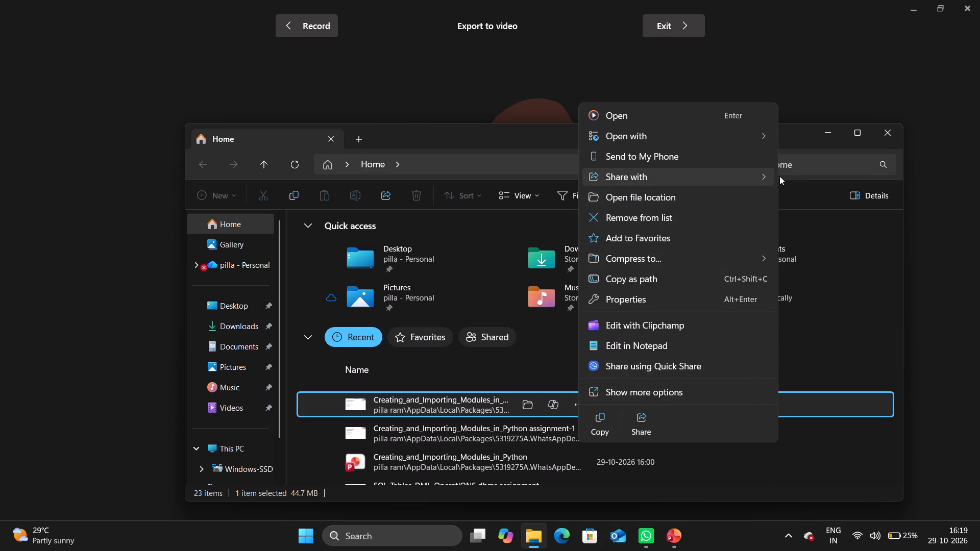
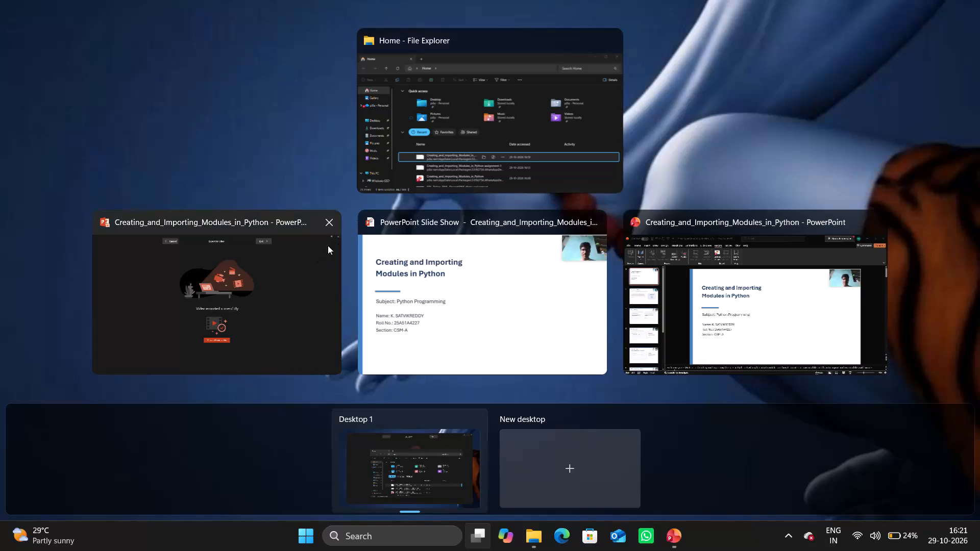
Close all open File Explorer and PowerPoint windows, saving the changes to the Creating_and_Importing_Modules_in_Python presentation.
click(325, 218)
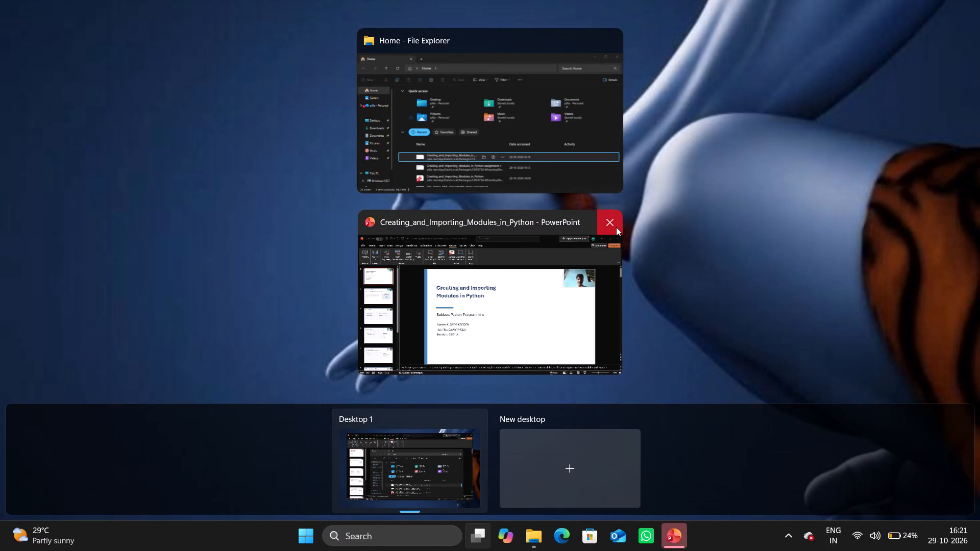
click(616, 227)
click(605, 39)
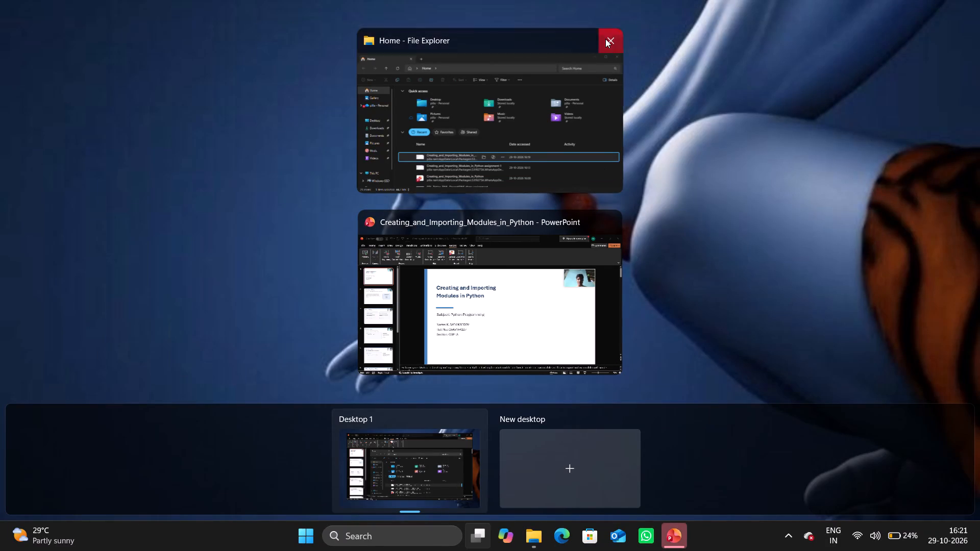
click(608, 127)
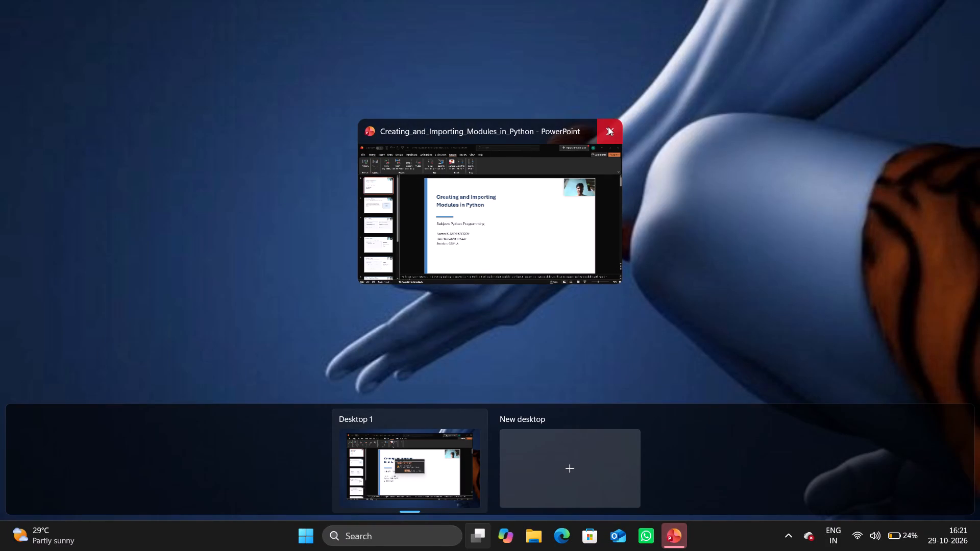
double_click(608, 127)
click(574, 172)
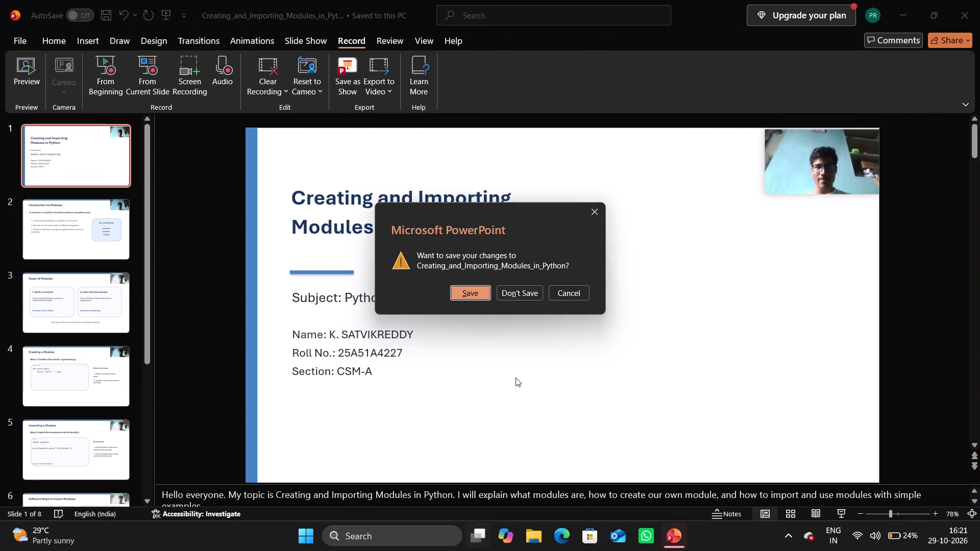
click(475, 292)
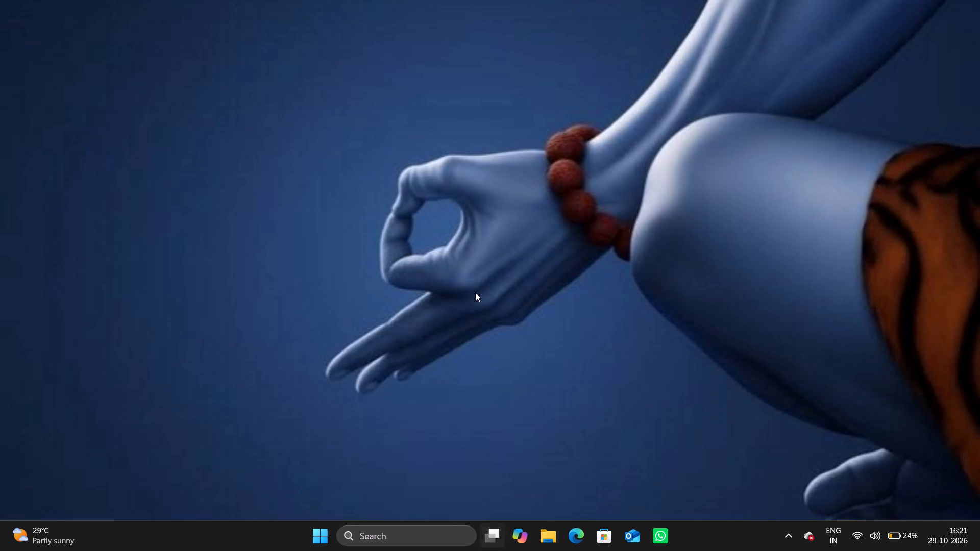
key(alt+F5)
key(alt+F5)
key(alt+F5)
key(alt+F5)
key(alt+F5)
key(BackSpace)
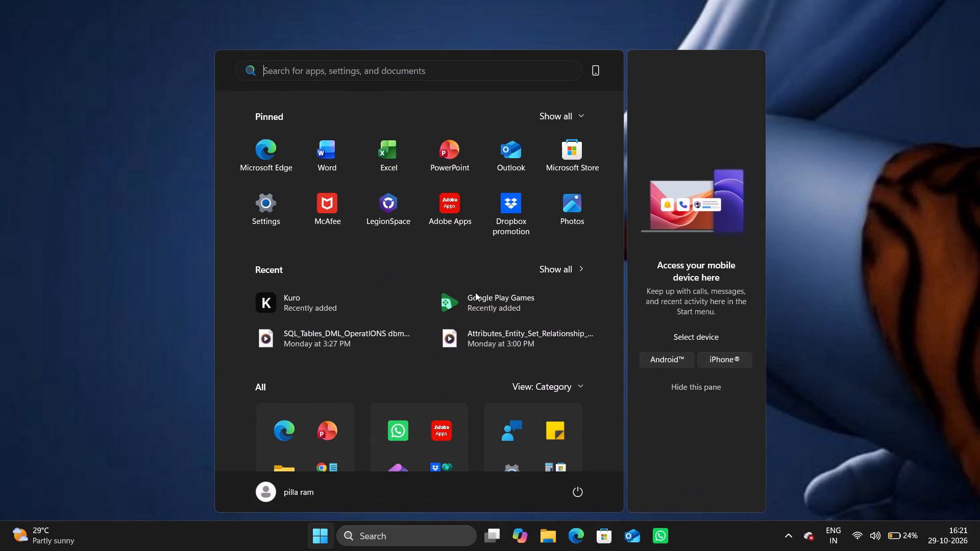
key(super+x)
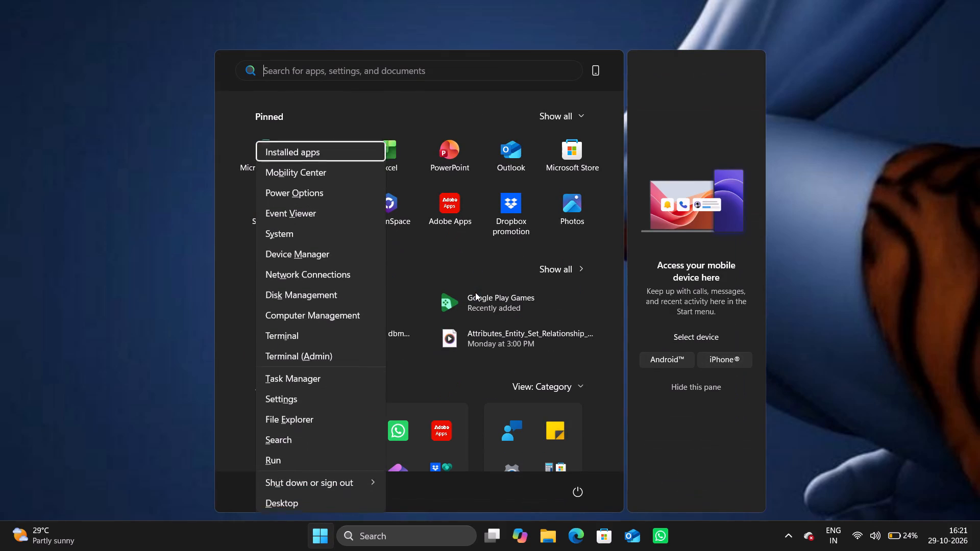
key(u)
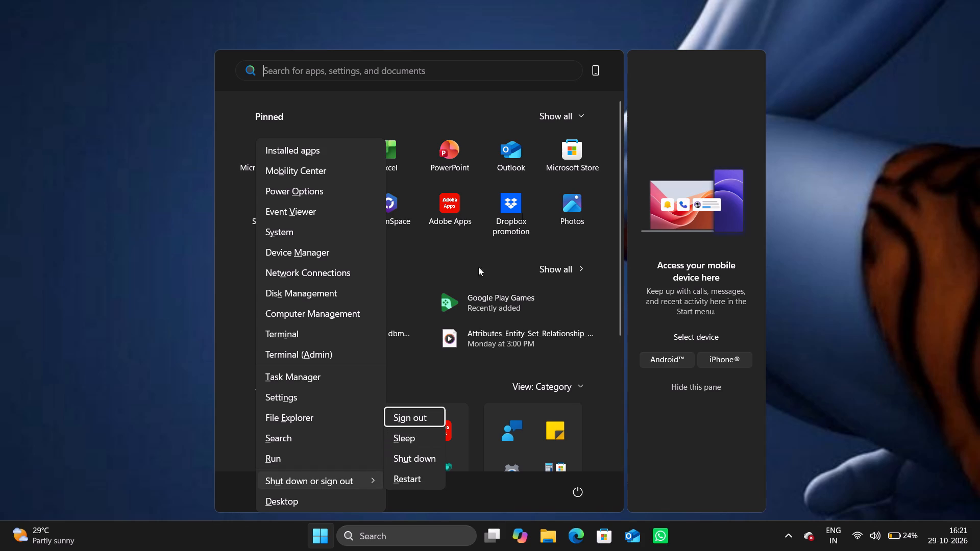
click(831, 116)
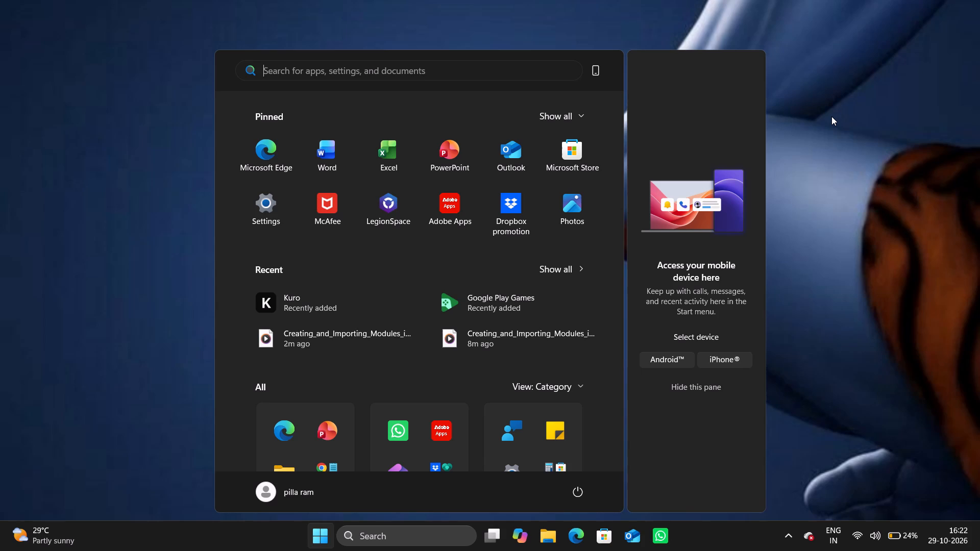
Shut down the computer.
click(579, 490)
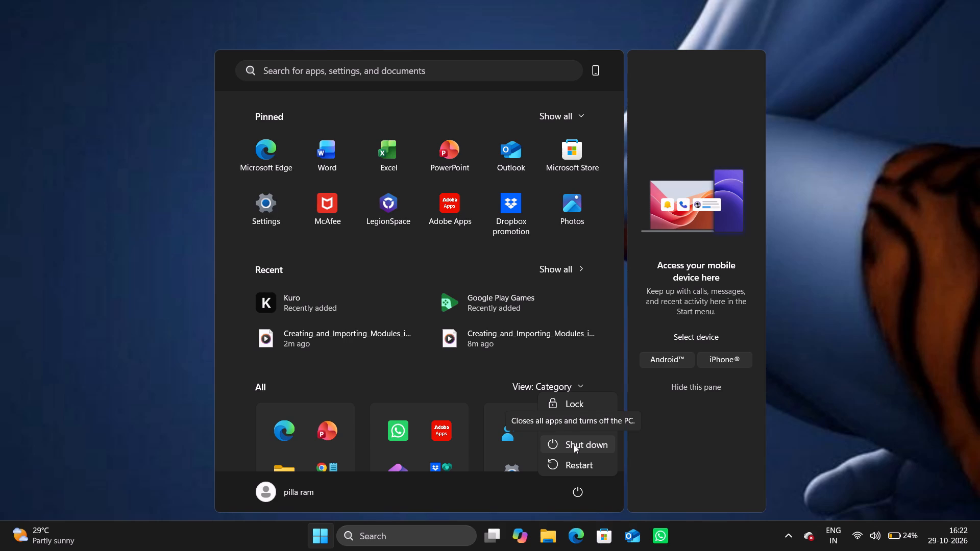
click(574, 444)
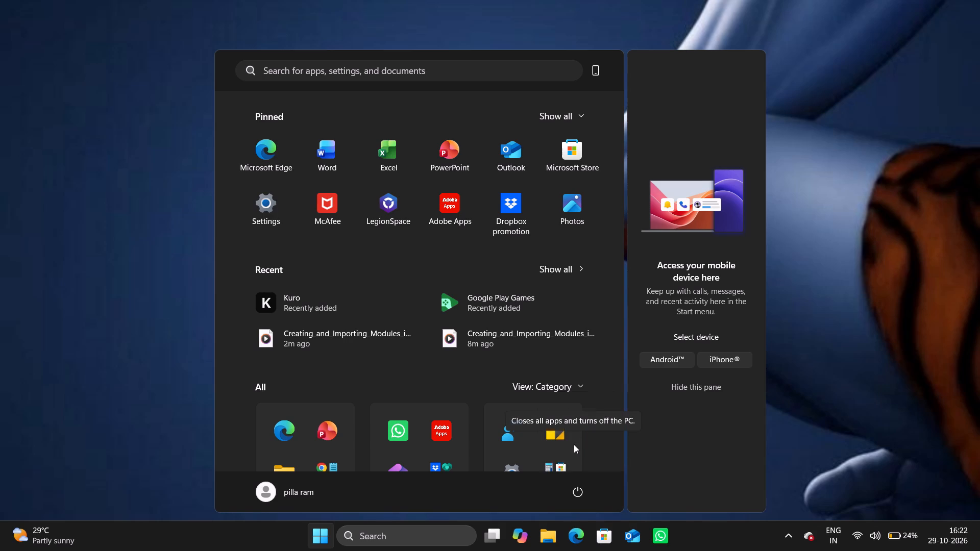